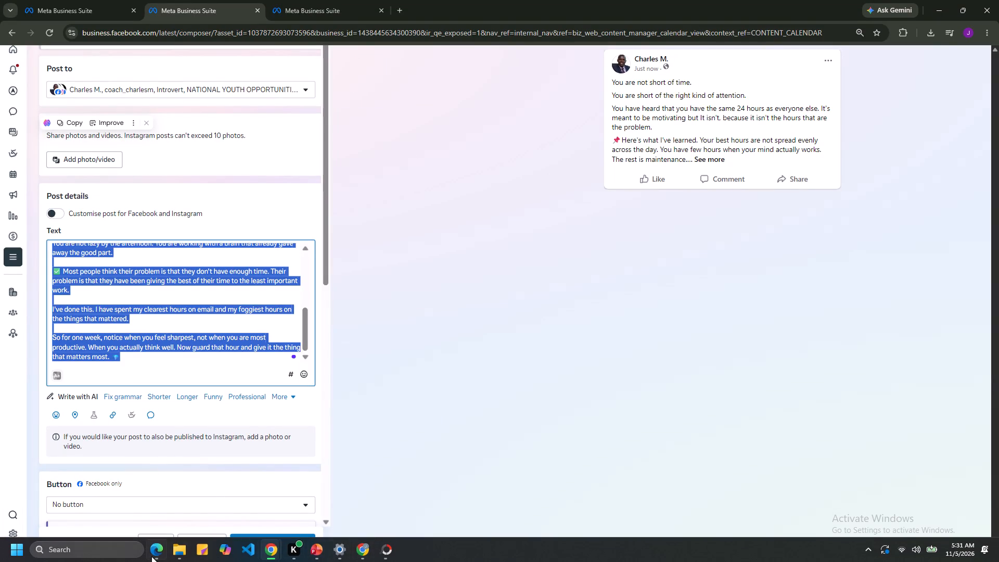
Launch CapCut, dismiss the Pro offer, and open the existing project 1101 (4).
left_click(118, 550)
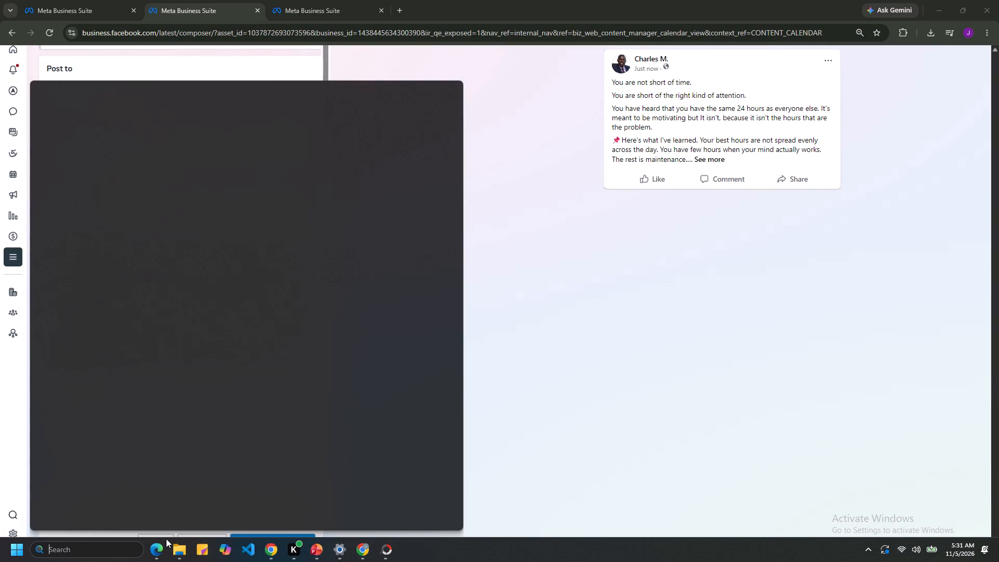
type("cap")
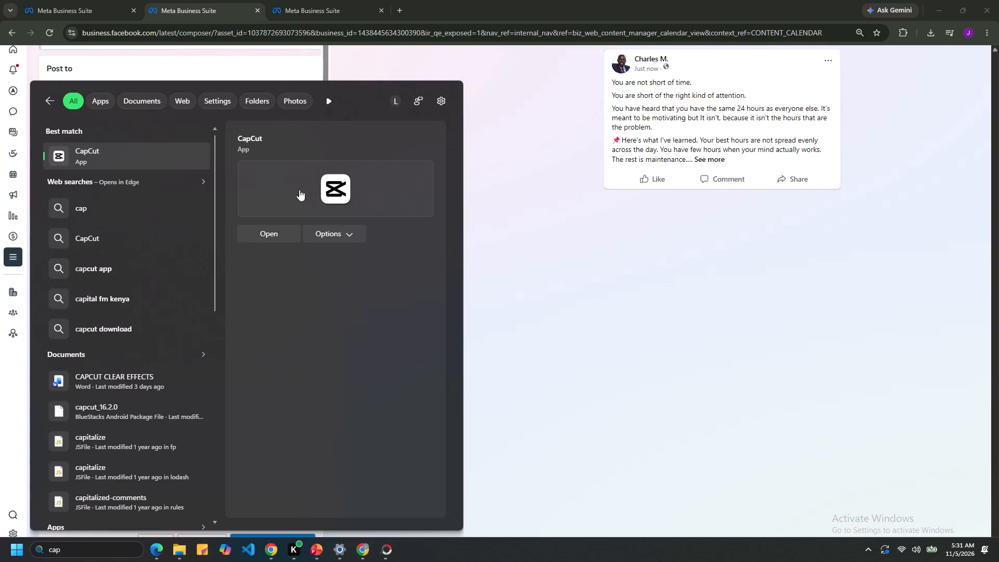
left_click(271, 233)
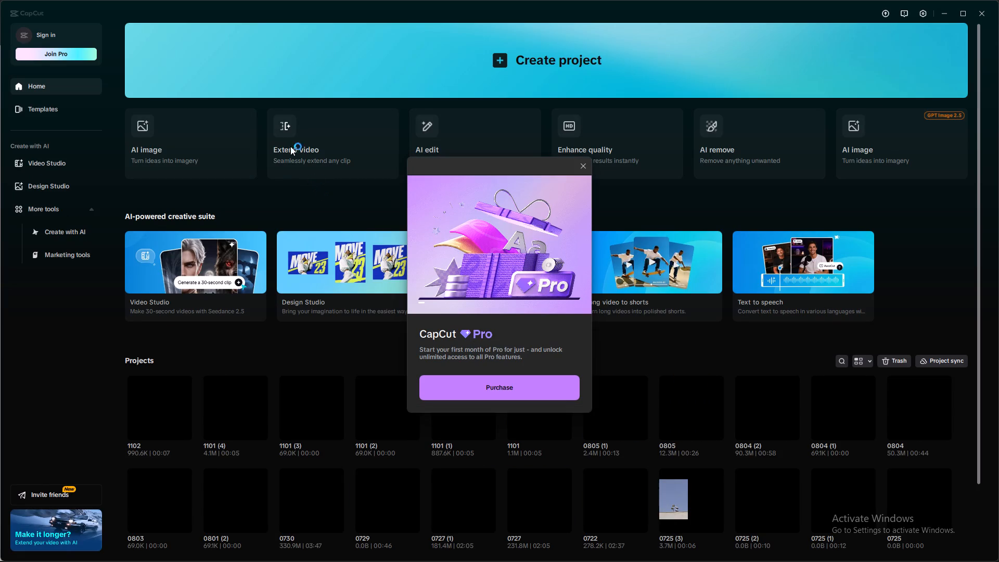
left_click(585, 165)
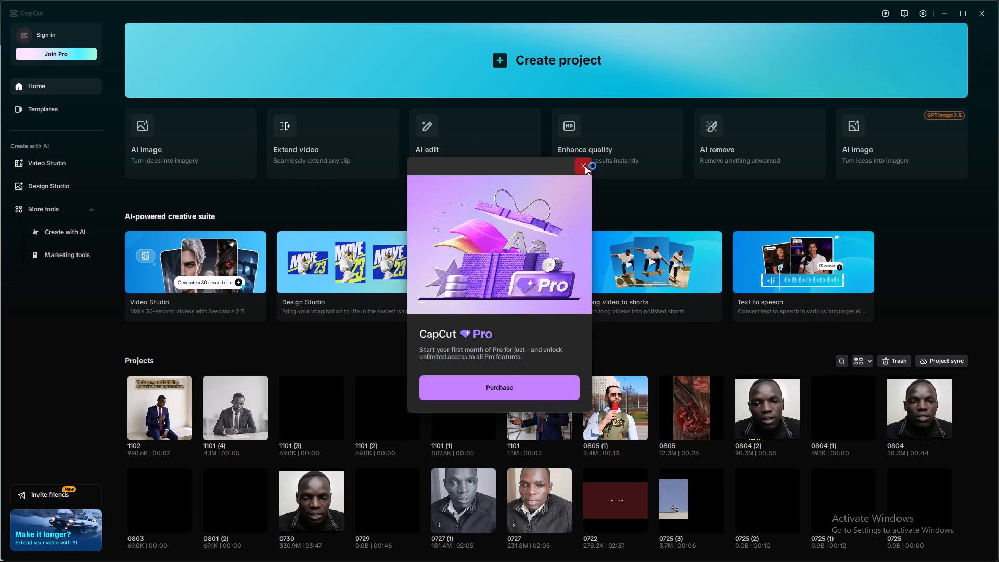
left_click(248, 404)
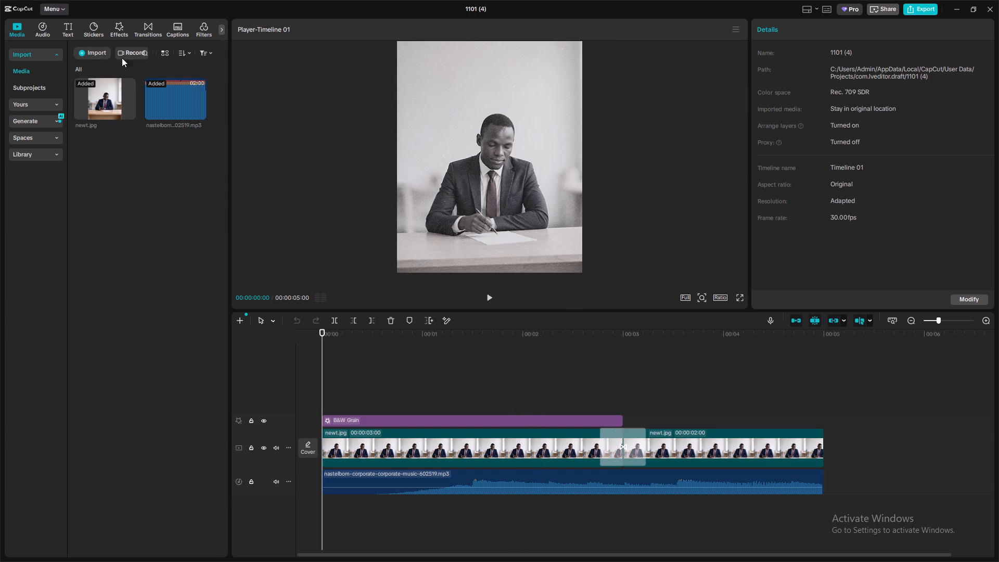
Import the image anvc1 from the Downloads folder into the project media.
left_click(97, 50)
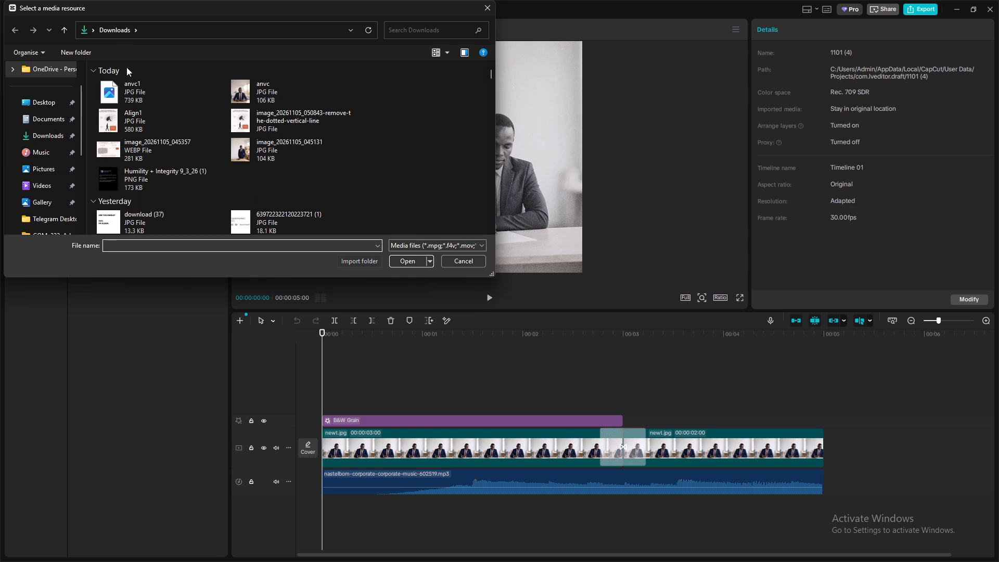
left_click(135, 95)
left_click(402, 260)
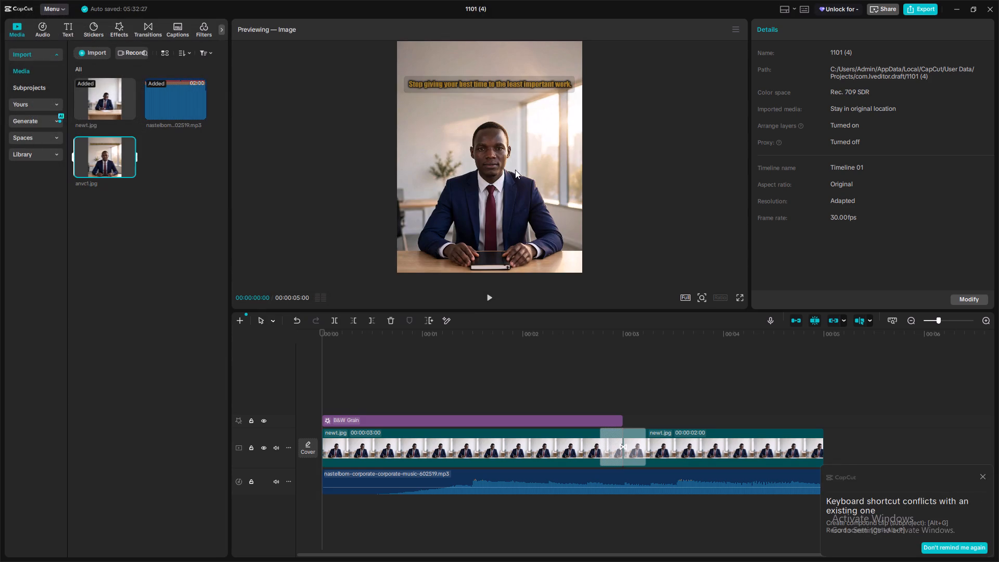
Place anvc1.jpg at the start of the timeline on a new track above the B&W Grain effect.
left_click(408, 435)
left_click(502, 450)
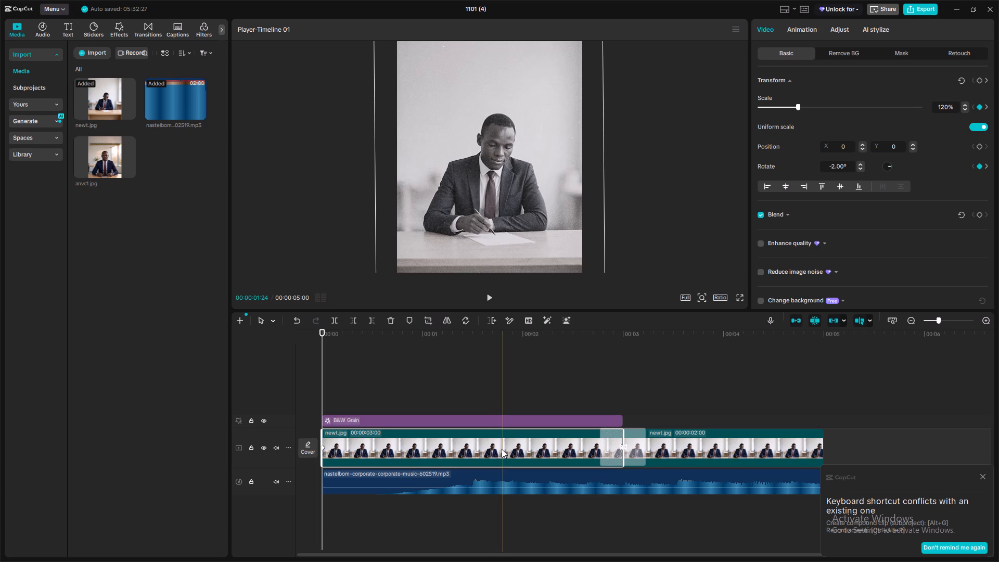
left_click_drag(112, 151, 419, 448)
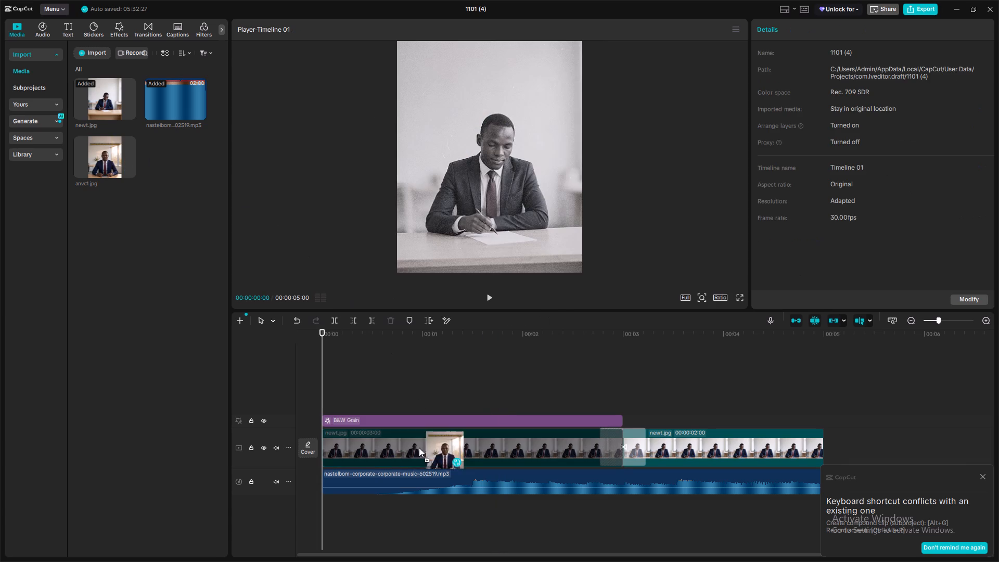
left_click_drag(419, 448, 323, 395)
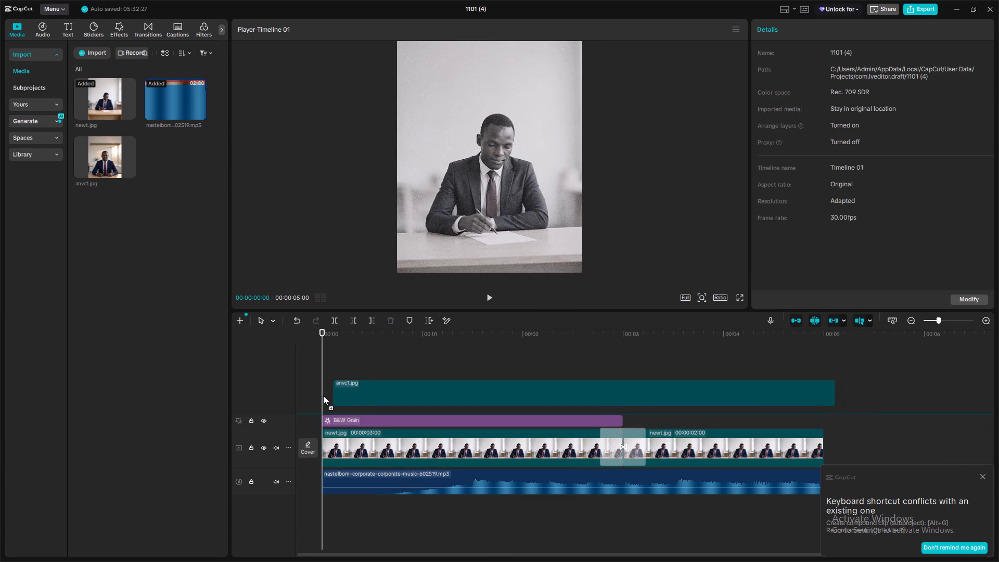
left_click_drag(323, 395, 324, 401)
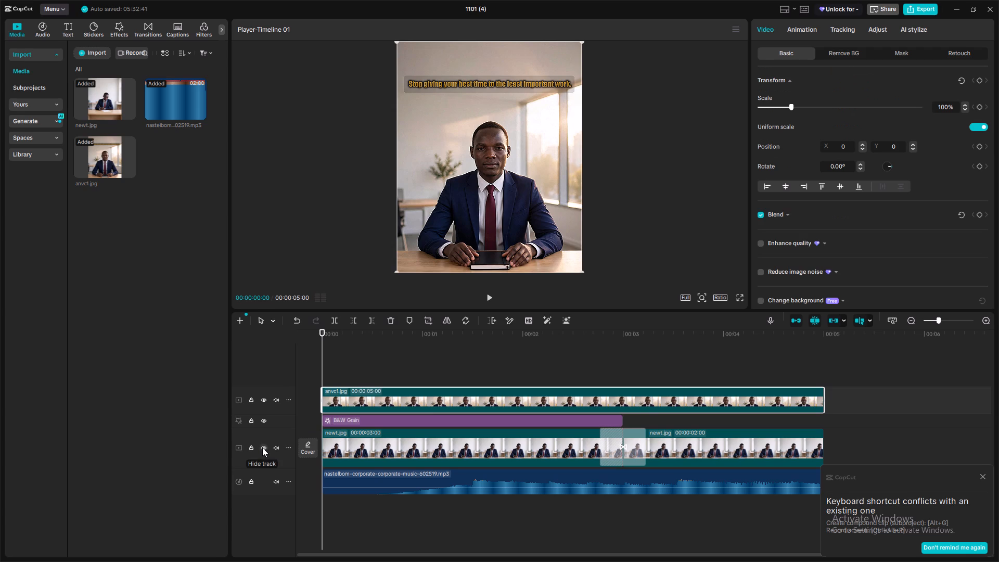
Hide the main track holding the two original image clips and play the timeline to preview the new image.
left_click(262, 448)
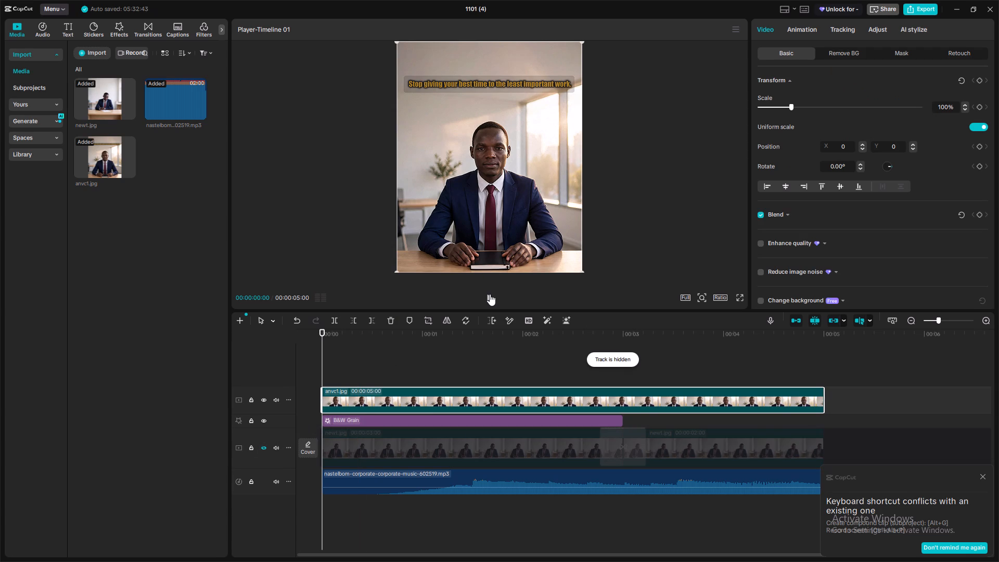
left_click(490, 297)
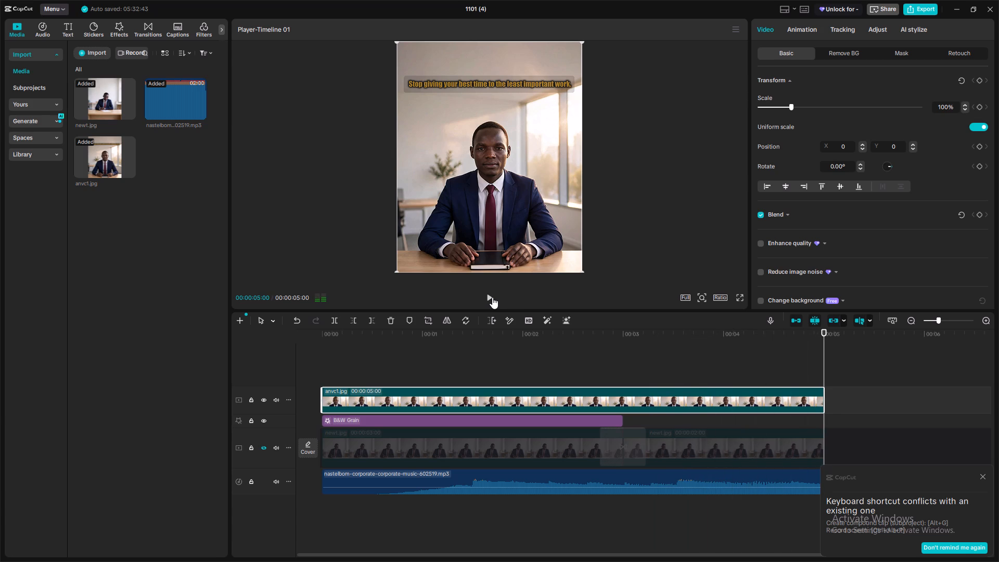
Replay the timeline from the start and pause it partway to review the anvc1.jpg image.
left_click(489, 297)
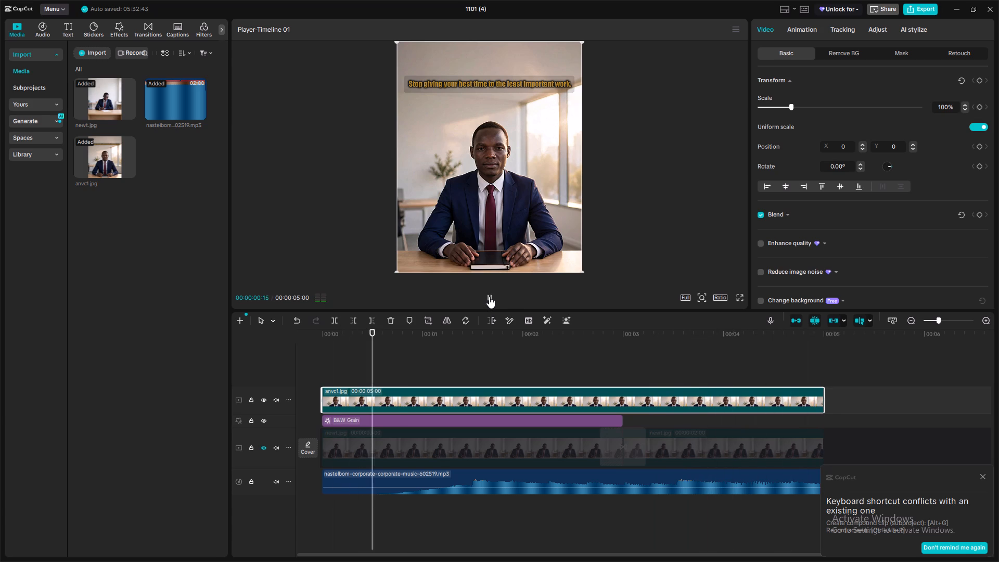
left_click(489, 297)
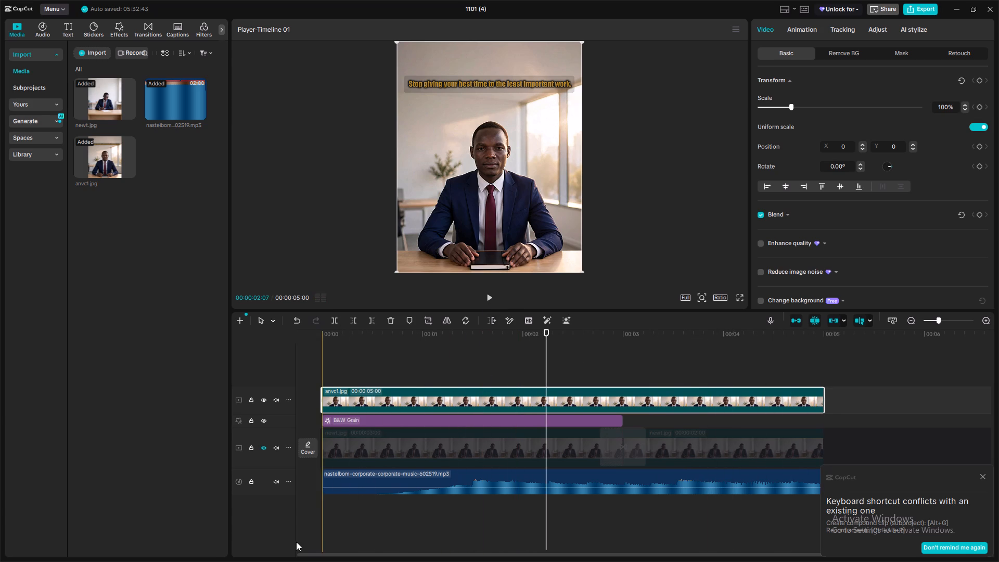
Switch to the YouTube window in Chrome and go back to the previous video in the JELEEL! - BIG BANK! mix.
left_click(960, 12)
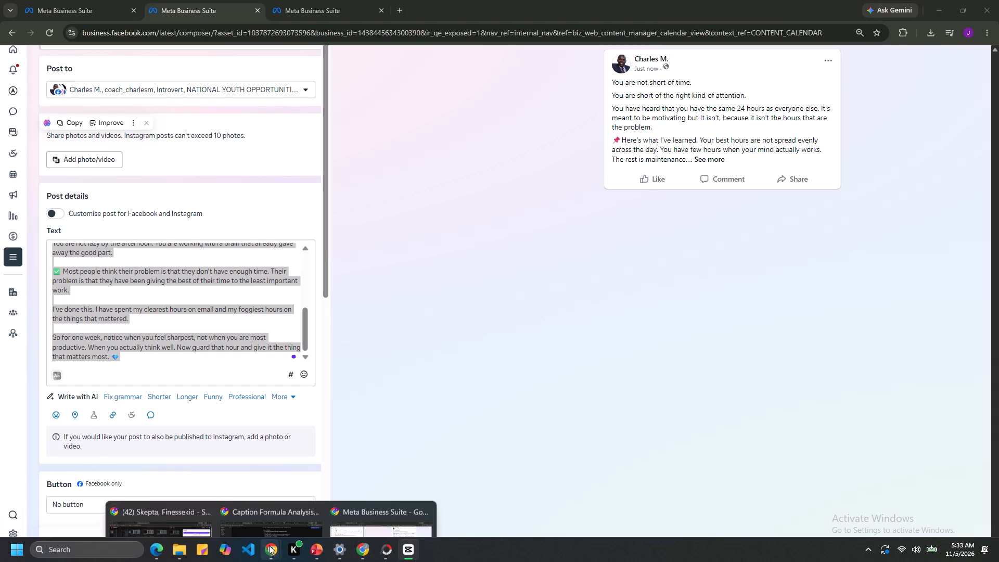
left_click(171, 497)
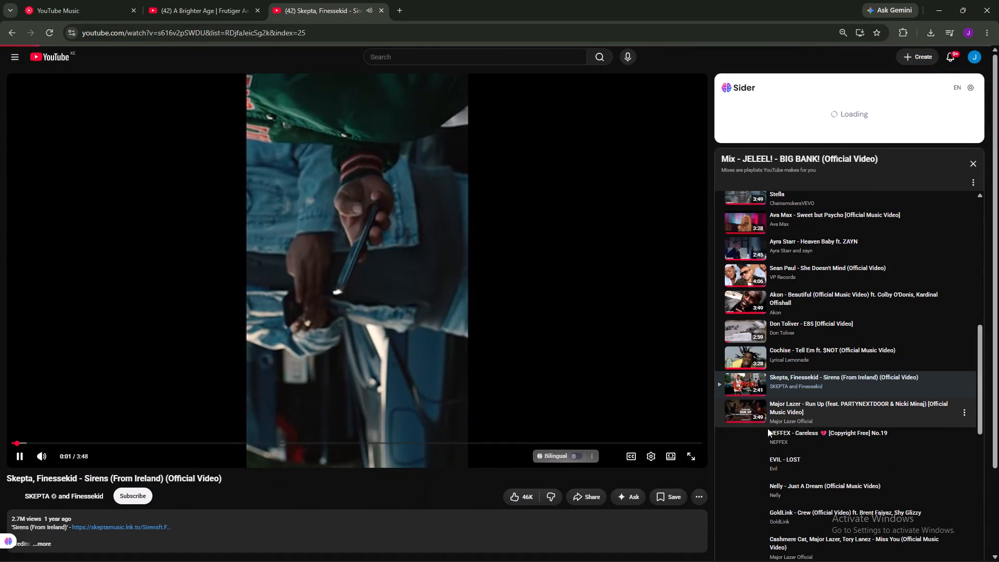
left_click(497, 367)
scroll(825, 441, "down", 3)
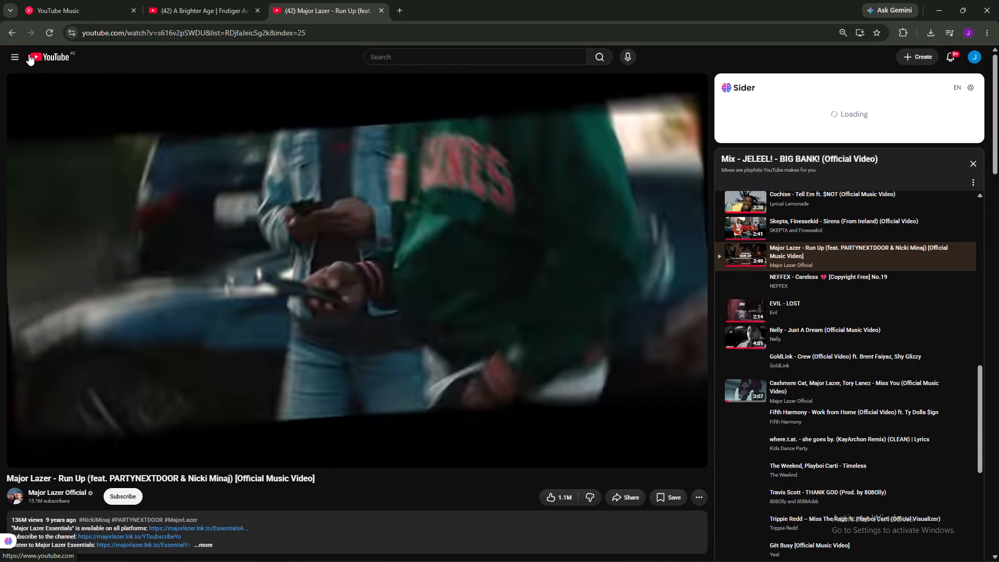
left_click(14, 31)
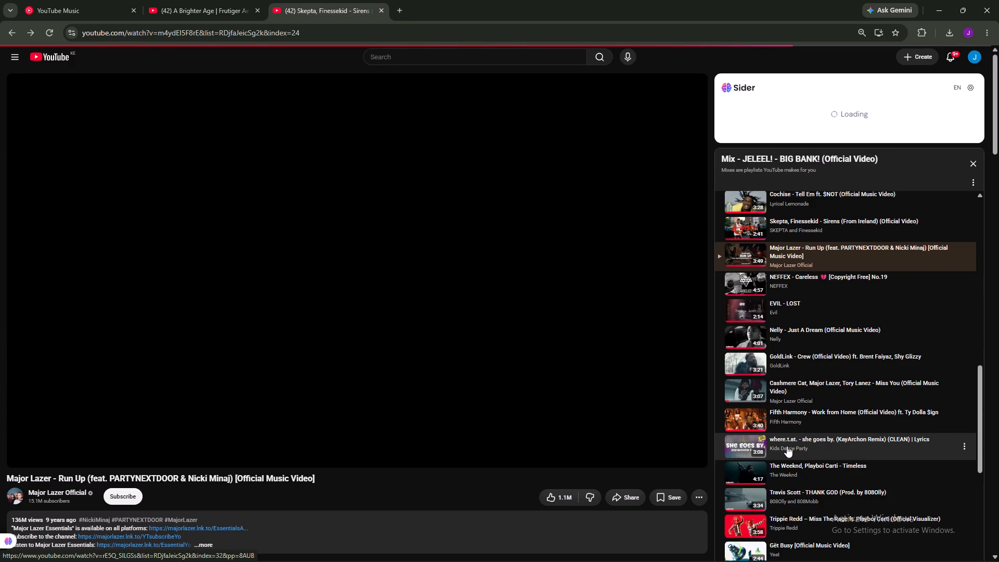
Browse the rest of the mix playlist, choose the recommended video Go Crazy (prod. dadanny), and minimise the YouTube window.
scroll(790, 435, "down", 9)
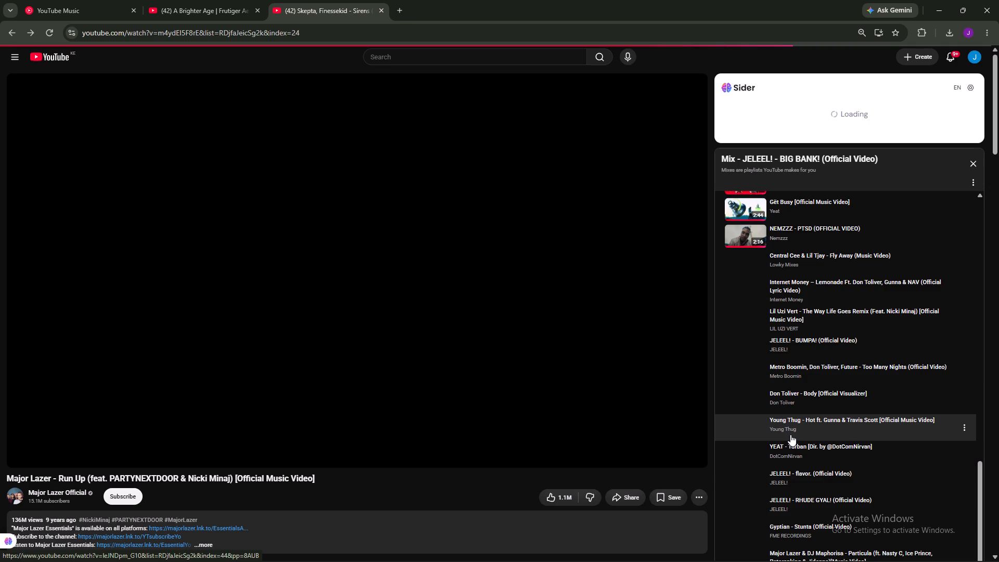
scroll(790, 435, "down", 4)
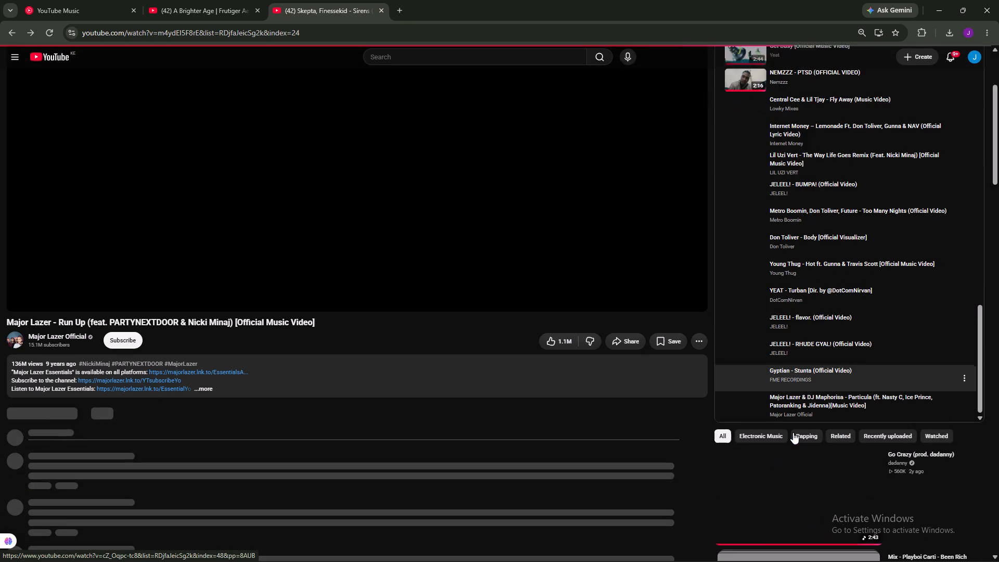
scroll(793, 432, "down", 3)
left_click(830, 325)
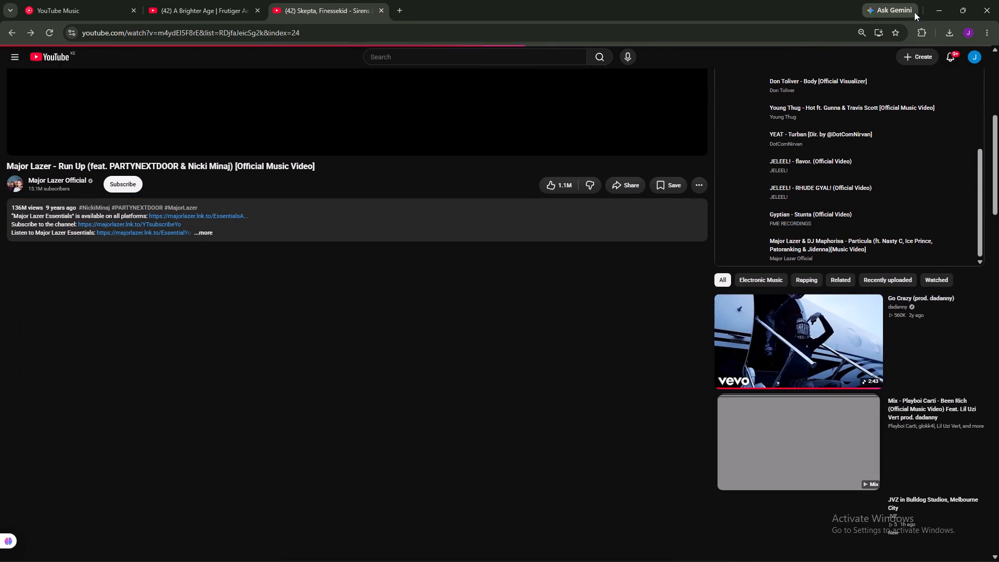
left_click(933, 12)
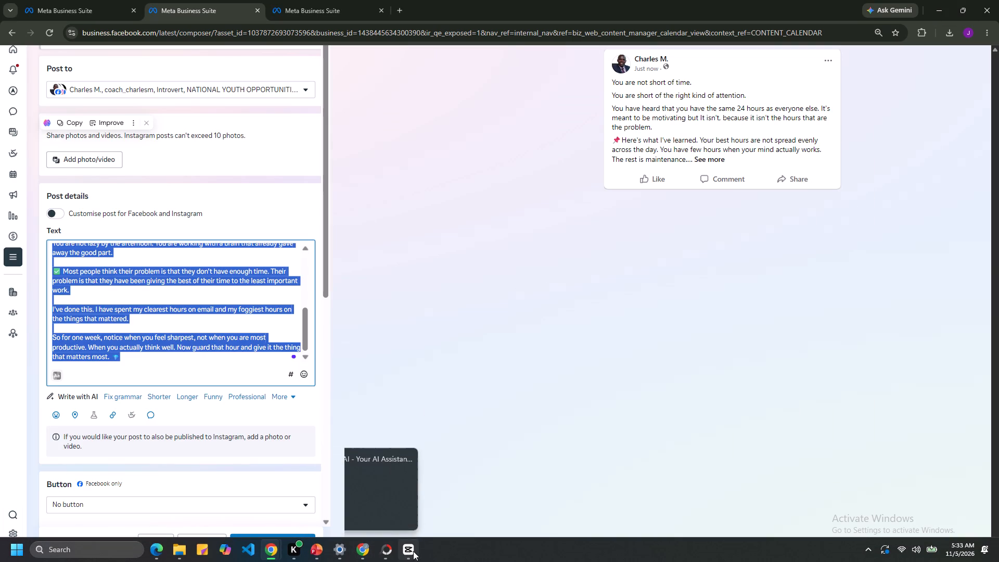
Return to CapCut and move the B&W Grain effect onto a track above the anvc1.jpg clip, keeping its start time.
left_click(411, 551)
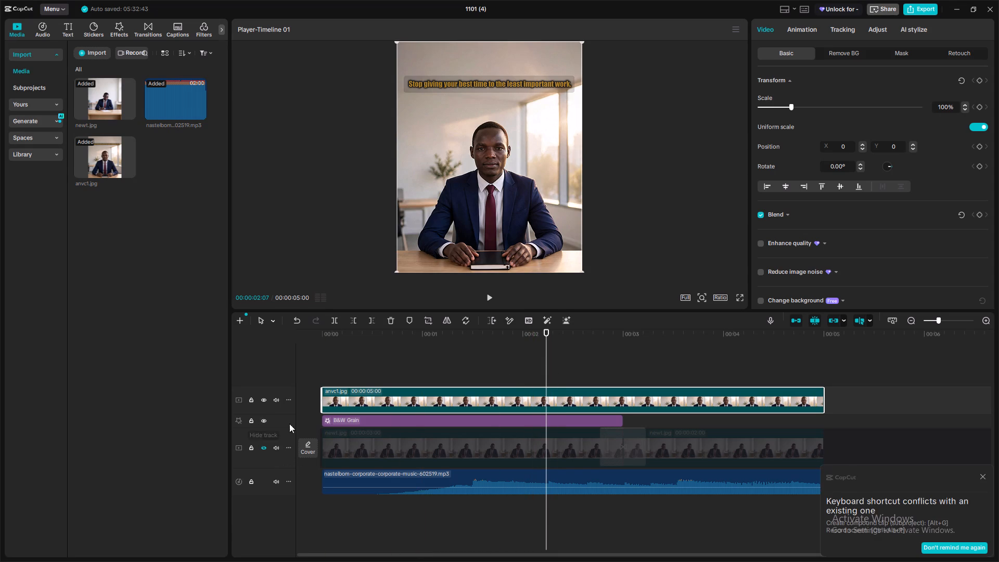
left_click(362, 421)
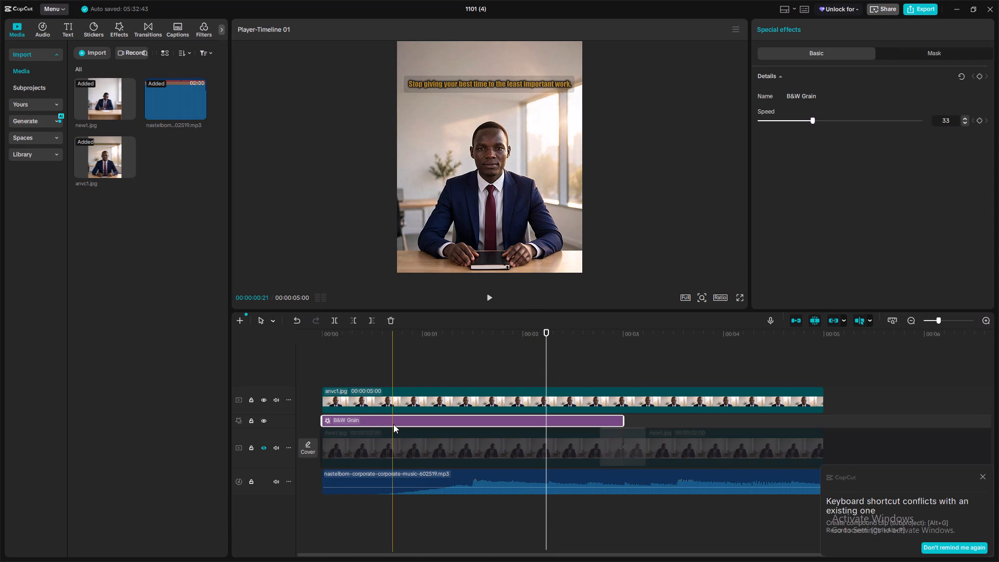
left_click_drag(396, 423, 394, 376)
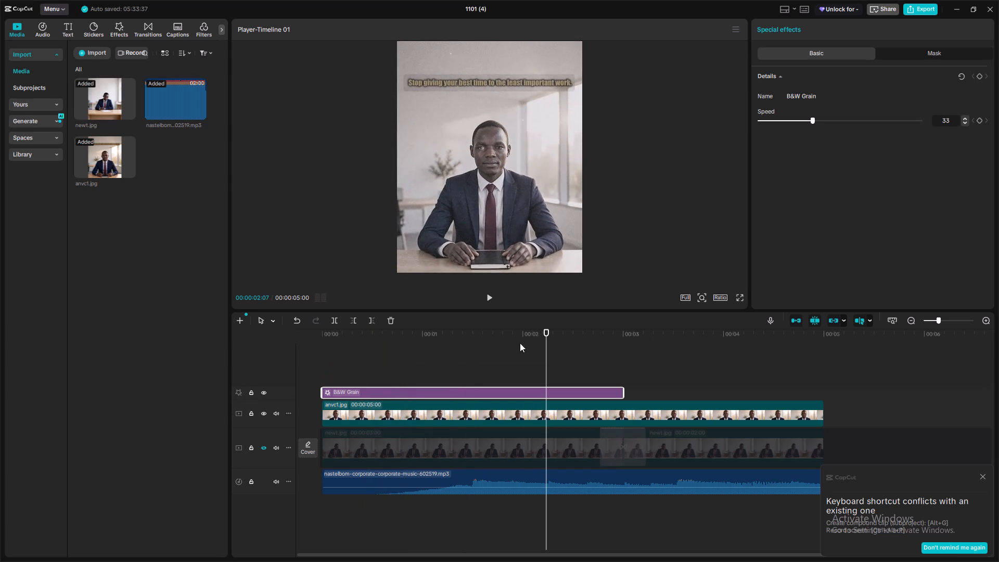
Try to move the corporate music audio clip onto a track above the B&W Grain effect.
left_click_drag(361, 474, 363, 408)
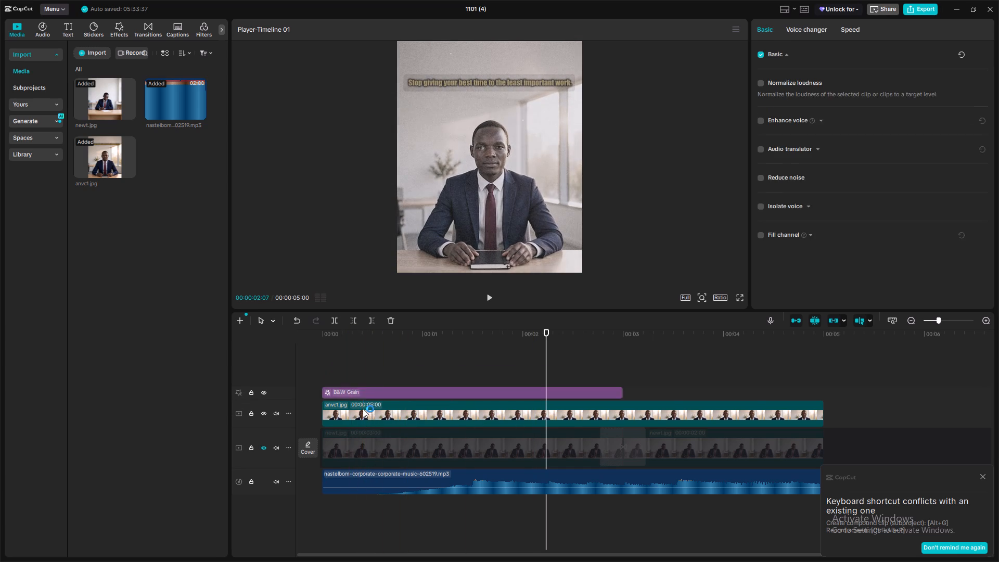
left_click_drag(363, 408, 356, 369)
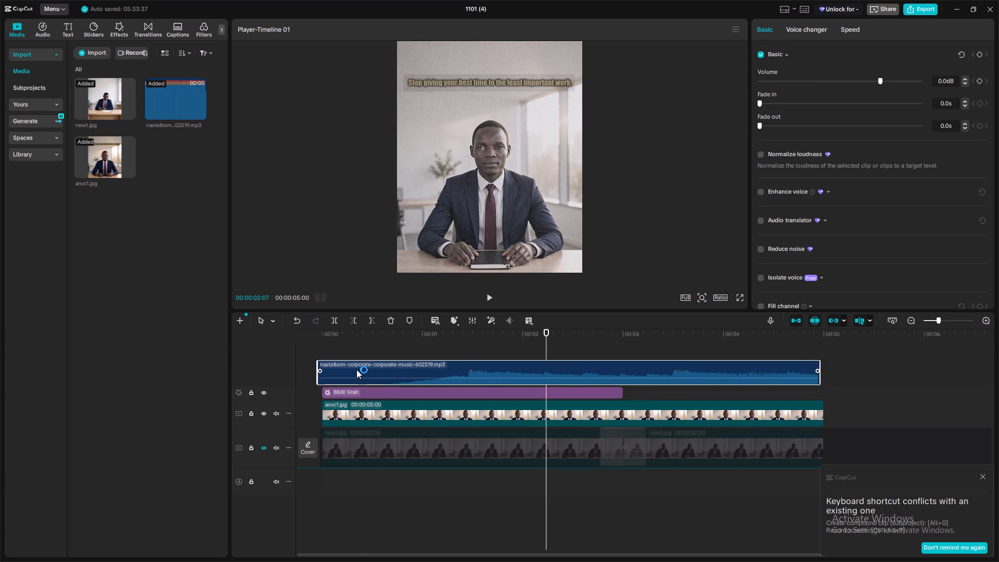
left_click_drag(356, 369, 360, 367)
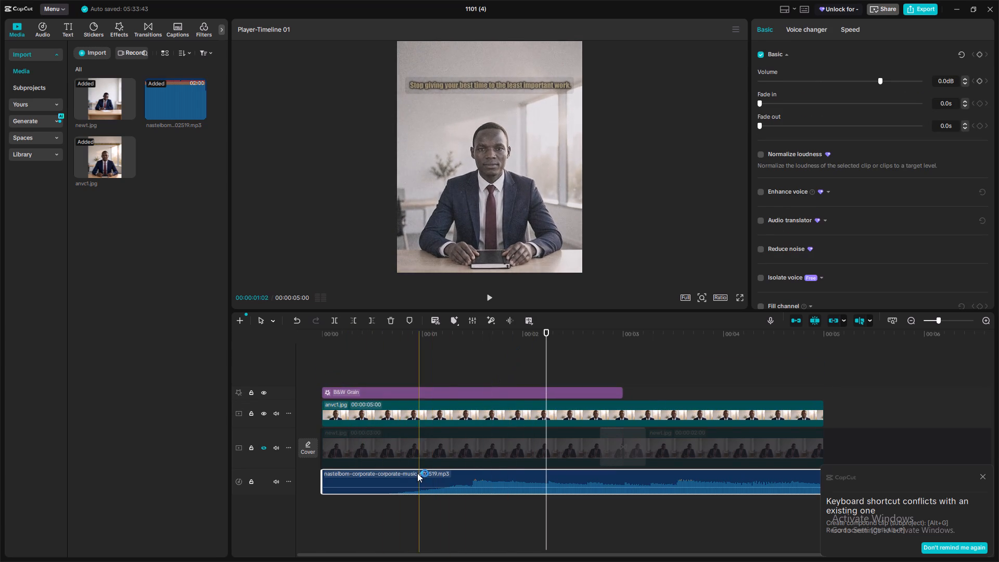
Select the first image clip on the hidden main track.
left_click(366, 444)
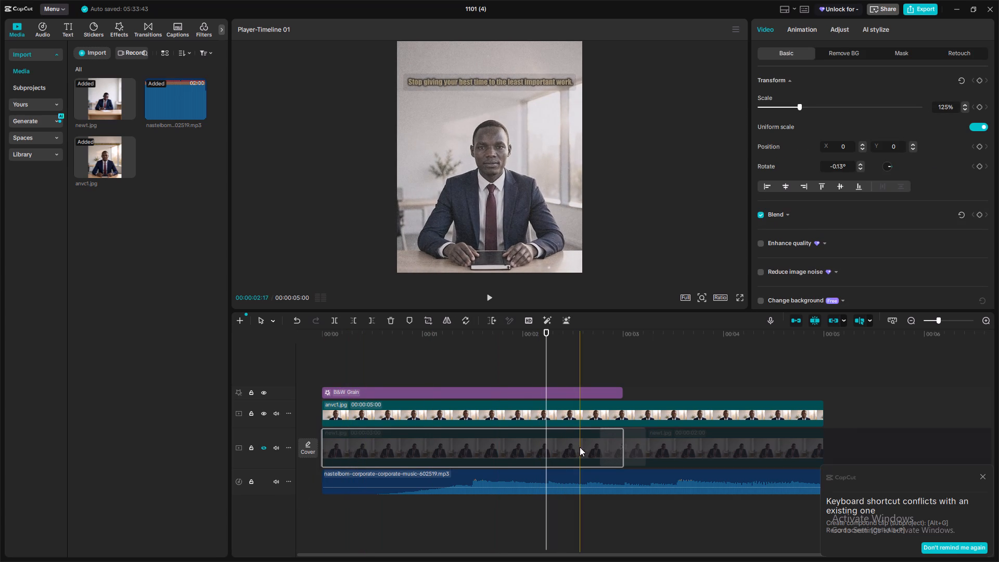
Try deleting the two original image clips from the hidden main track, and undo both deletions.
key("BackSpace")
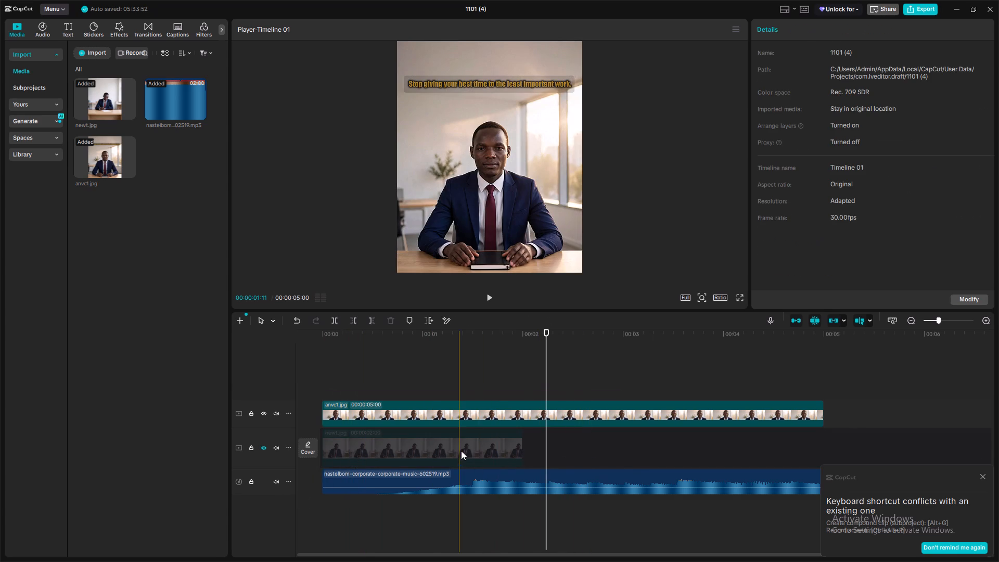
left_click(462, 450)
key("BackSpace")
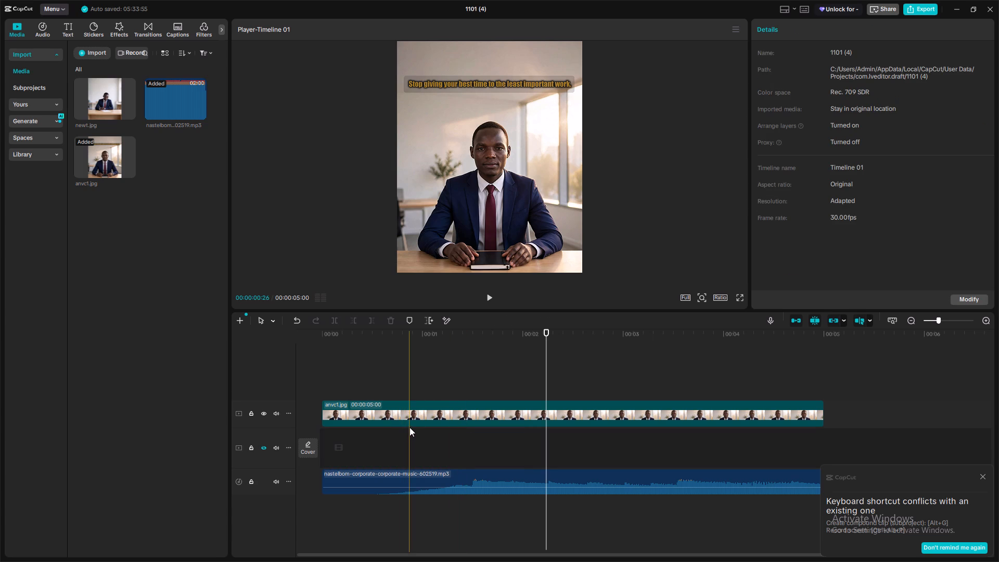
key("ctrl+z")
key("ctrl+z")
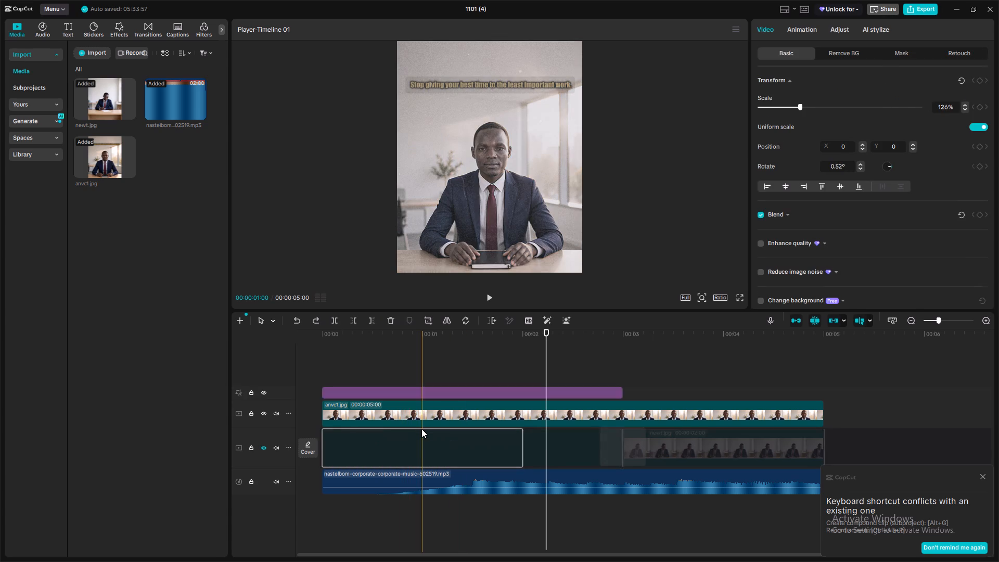
Inspect the B&W Grain effect, the transition and the first hidden clip, and play back the timeline to check the effect on the new image.
left_click(368, 391)
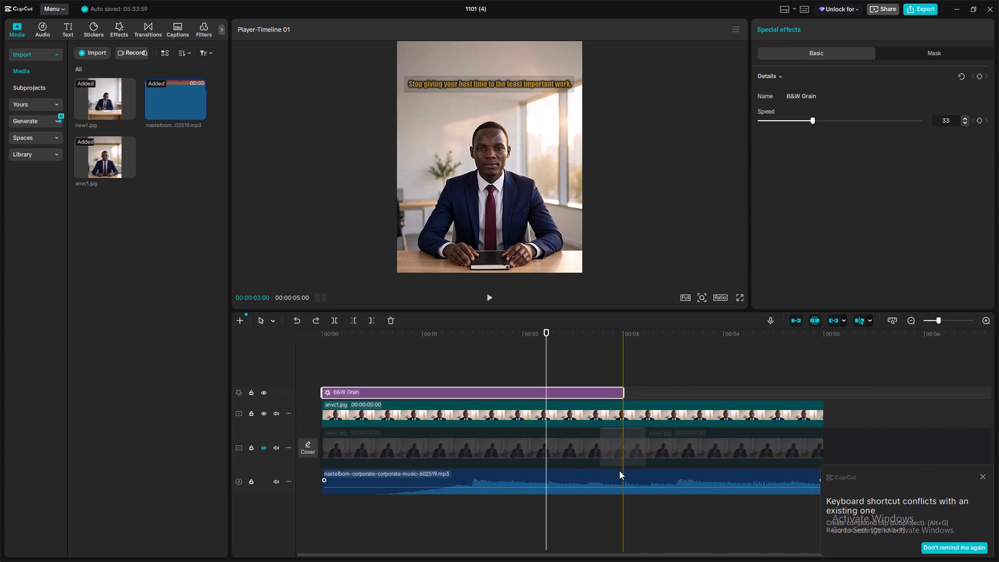
left_click(607, 446)
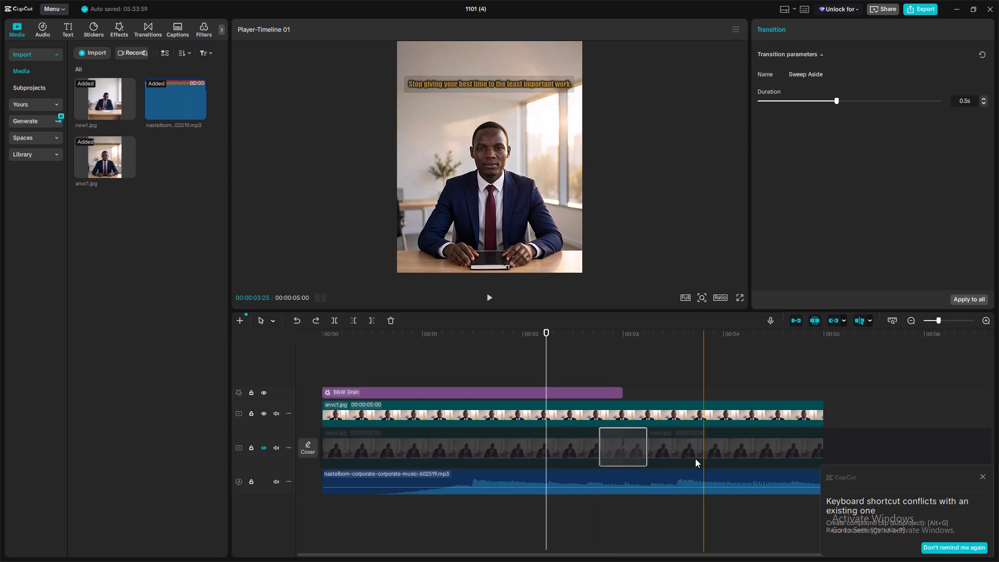
left_click(401, 444)
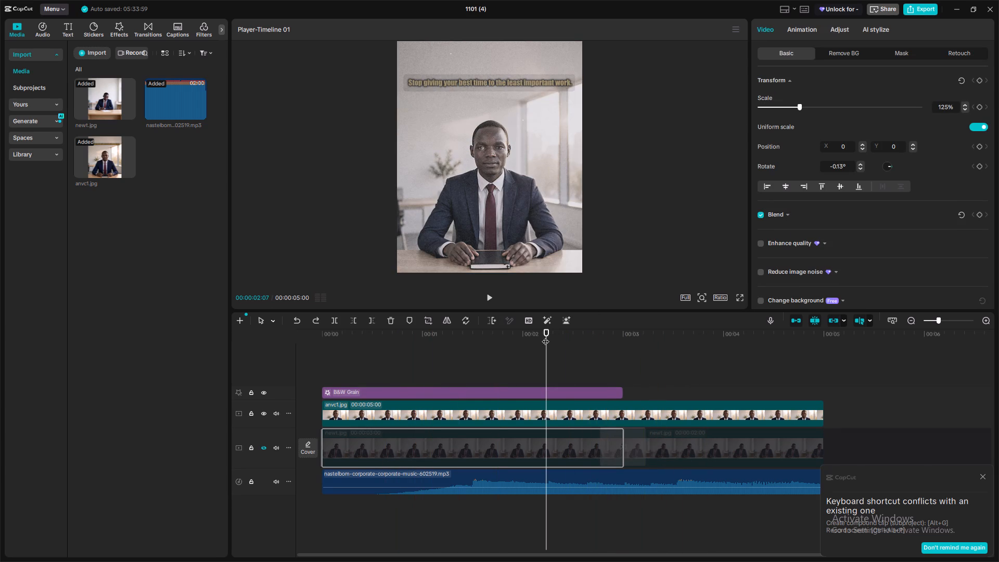
left_click(490, 296)
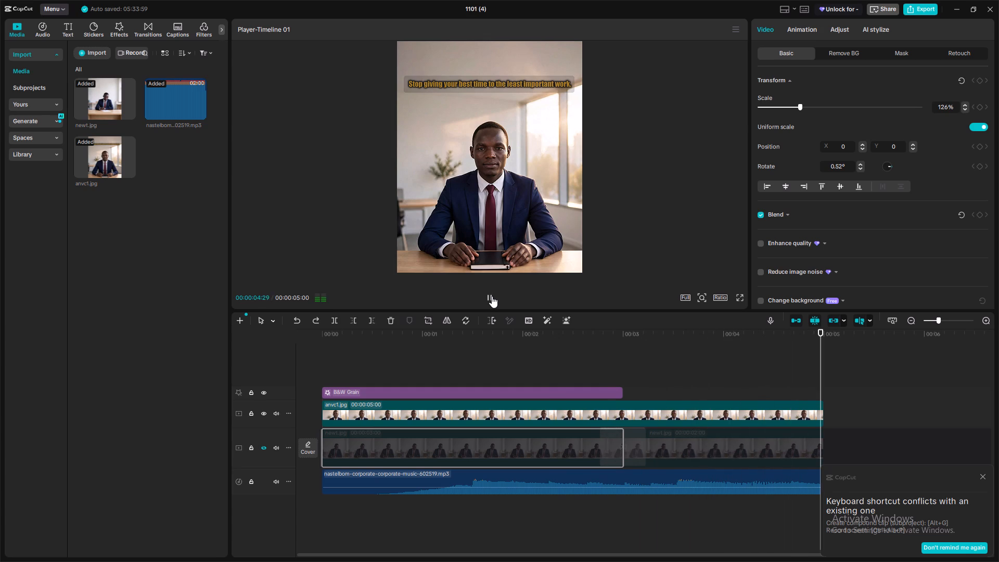
left_click(492, 296)
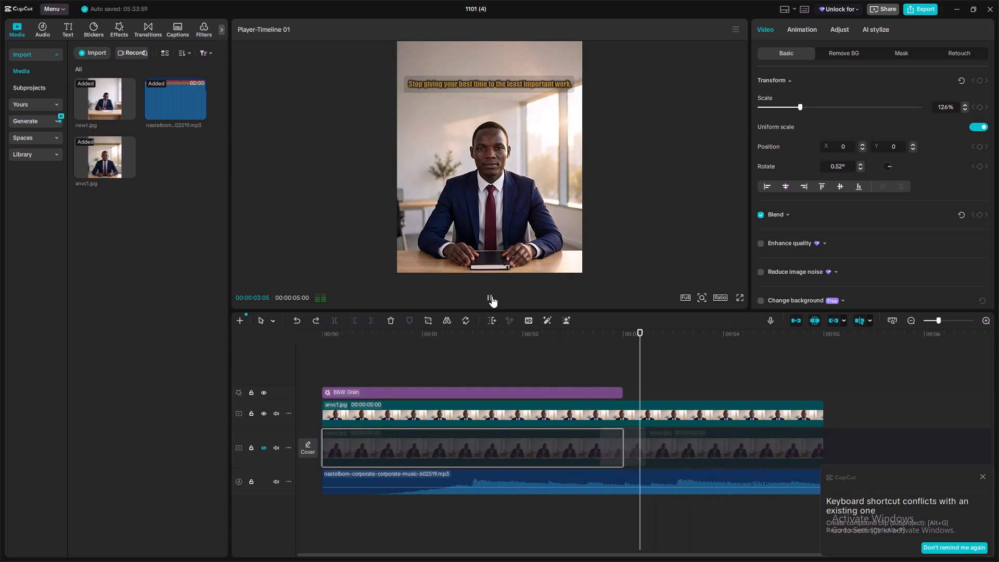
left_click(492, 296)
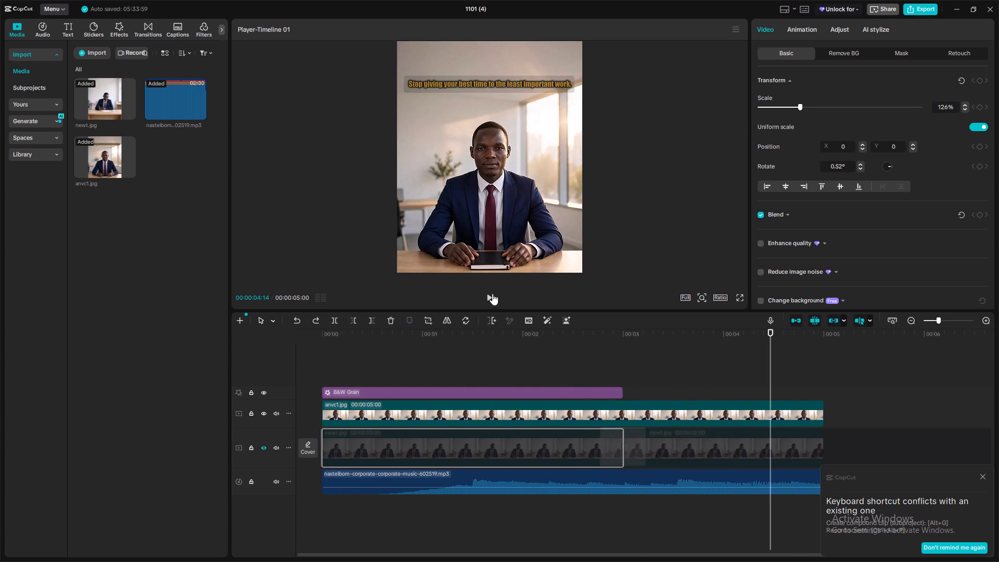
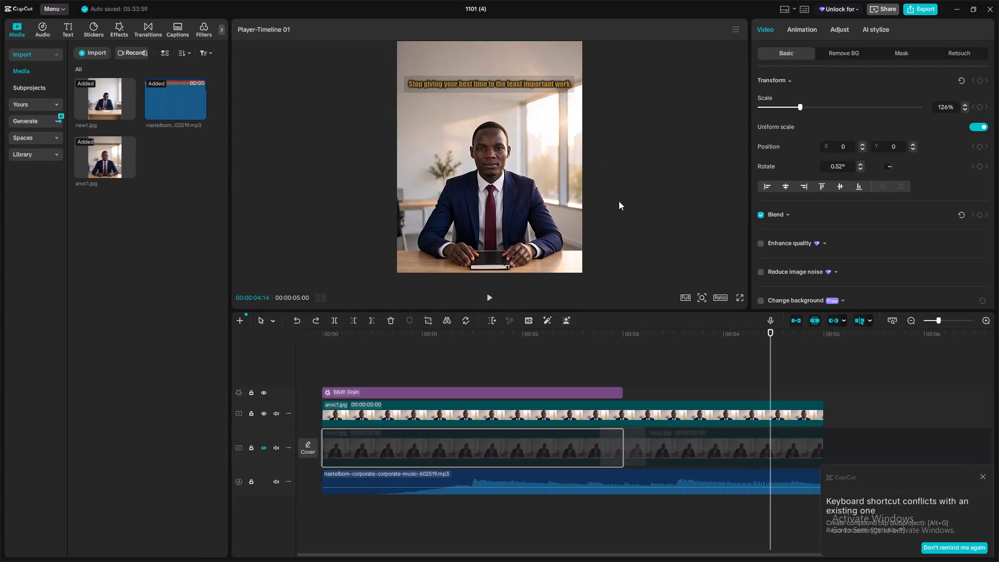
Play back the timeline to compare the new image with and without the B&W Grain effect.
left_click(488, 297)
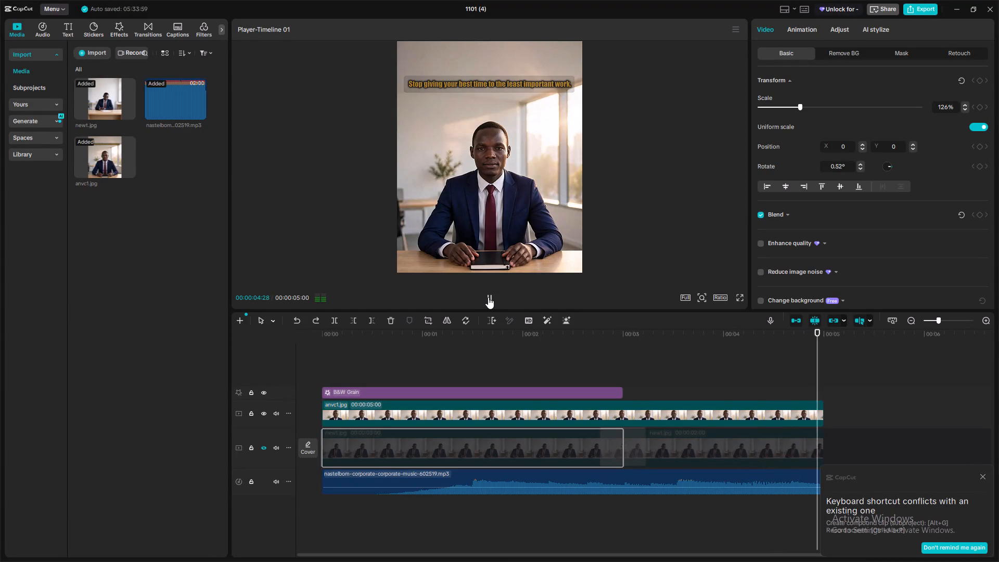
left_click(488, 297)
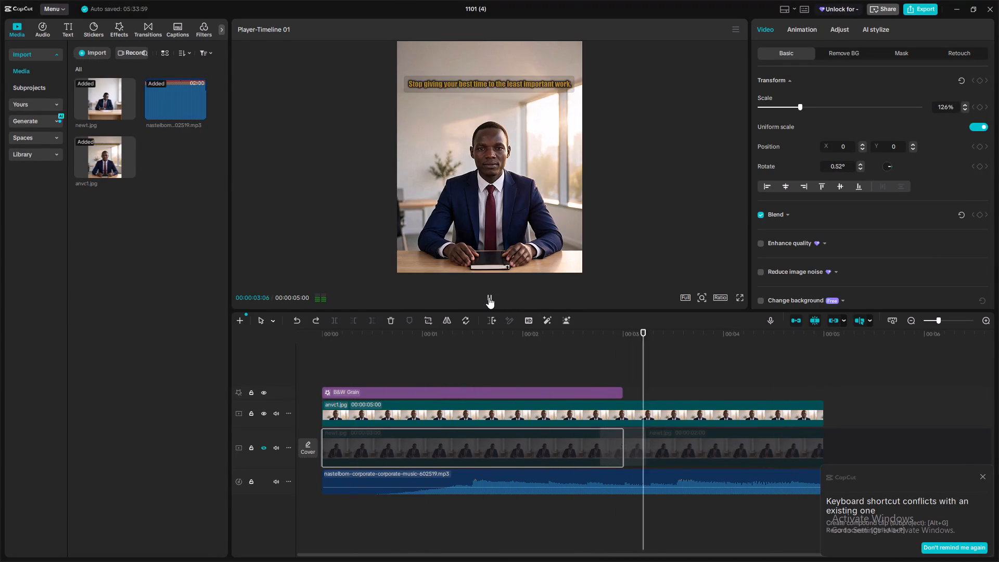
left_click(489, 298)
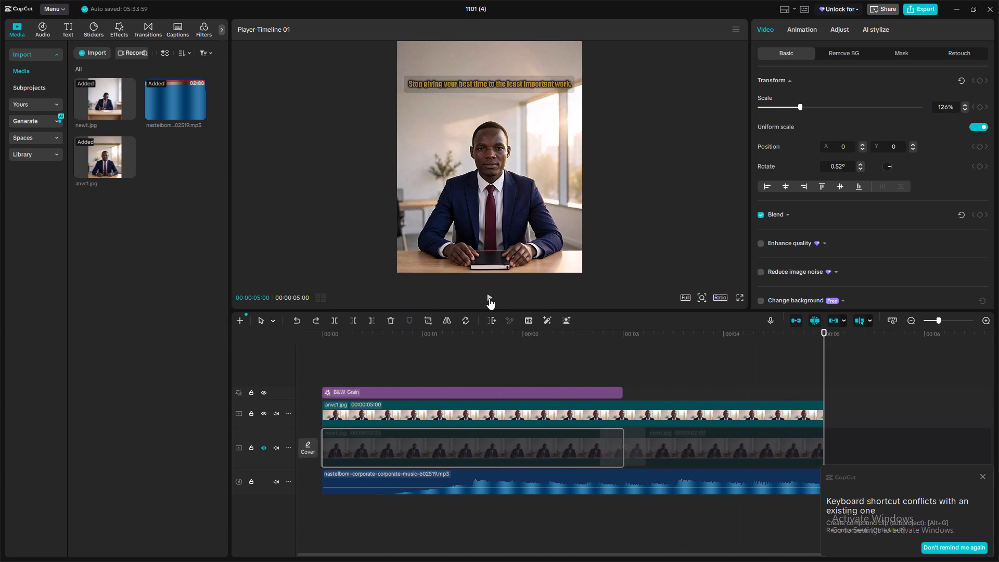
left_click(489, 298)
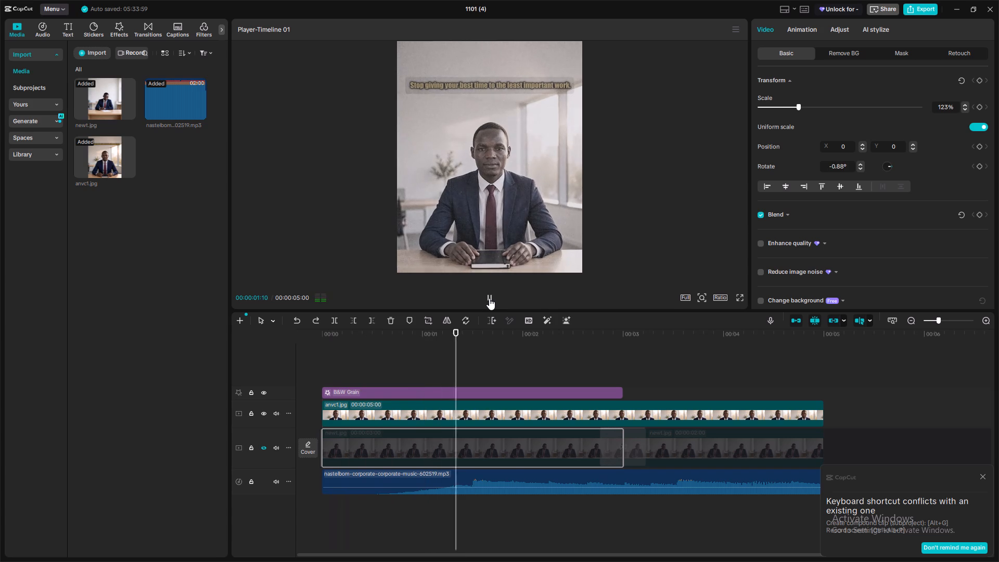
left_click(489, 298)
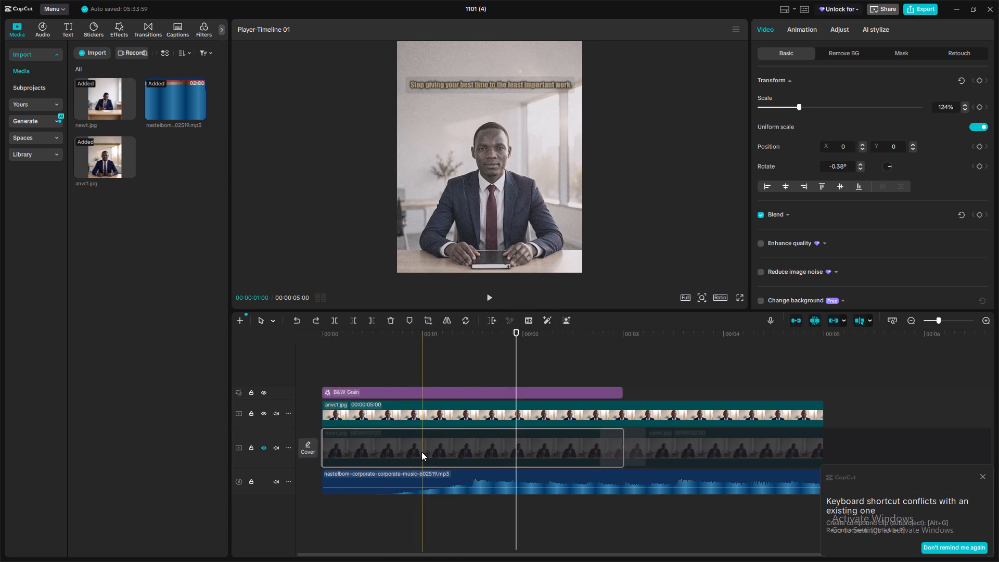
Move the 3-second original image clip from the hidden main track onto its own visible track beneath anvc1.jpg.
left_click(421, 452)
left_click_drag(425, 449, 423, 516)
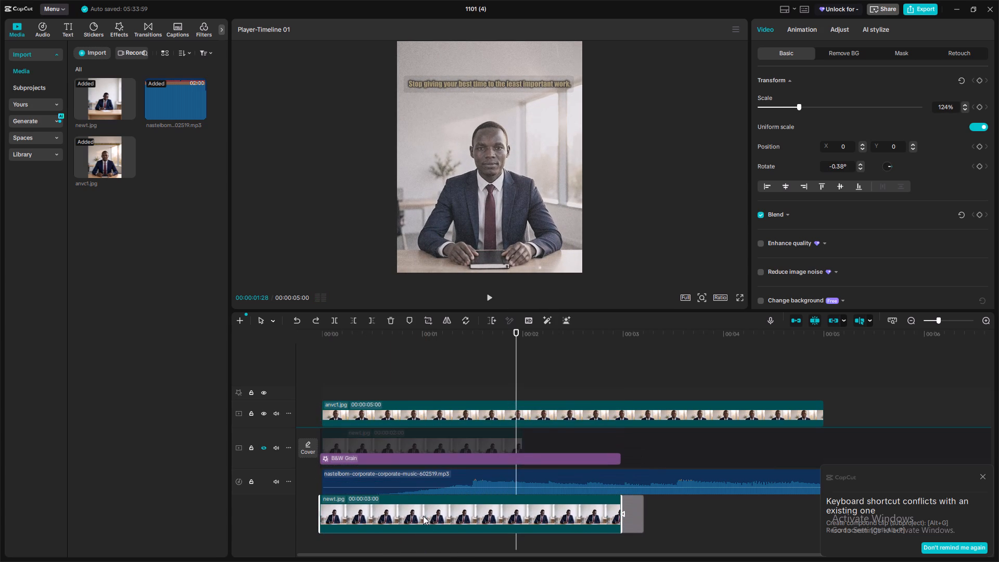
left_click_drag(423, 516, 425, 517)
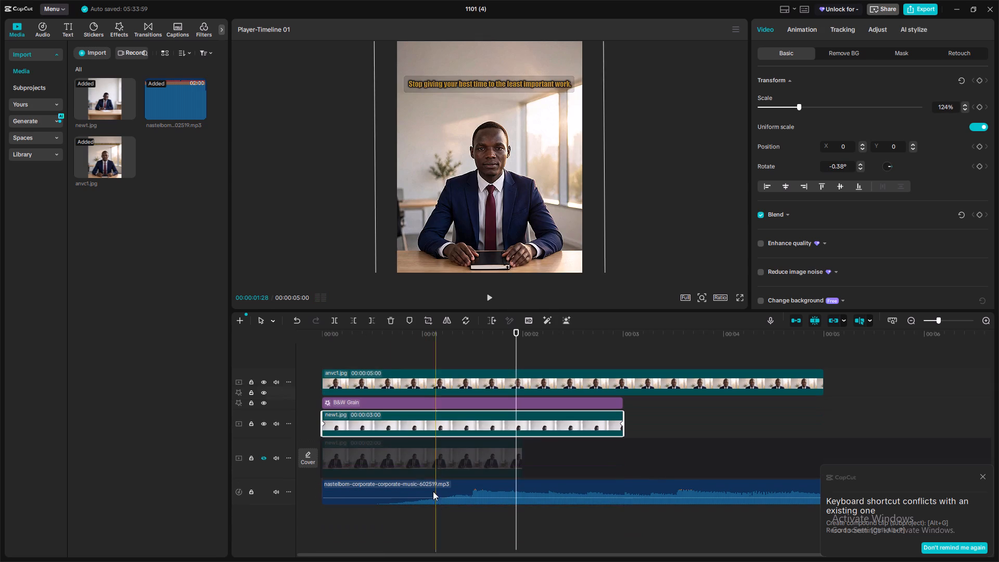
Move the B&W Grain effect onto a track above anvc1.jpg, keeping it at the start of the timeline.
left_click(401, 395)
left_click(416, 403)
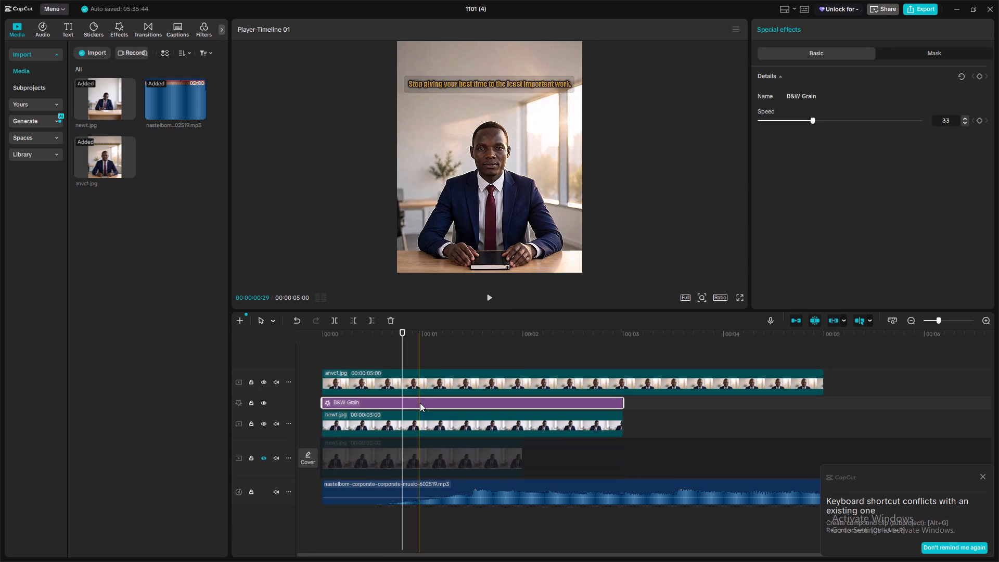
left_click_drag(430, 399, 433, 359)
Move the 2-second original image clip from the hidden main track to directly after anvc1.jpg, and play back the sequence.
left_click_drag(432, 456, 422, 510)
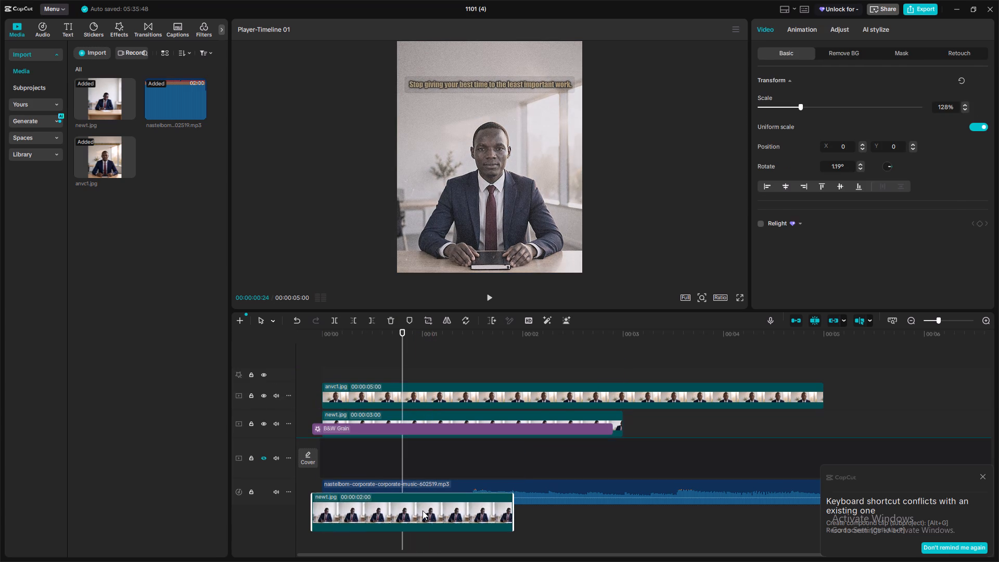
left_click_drag(422, 510, 422, 512)
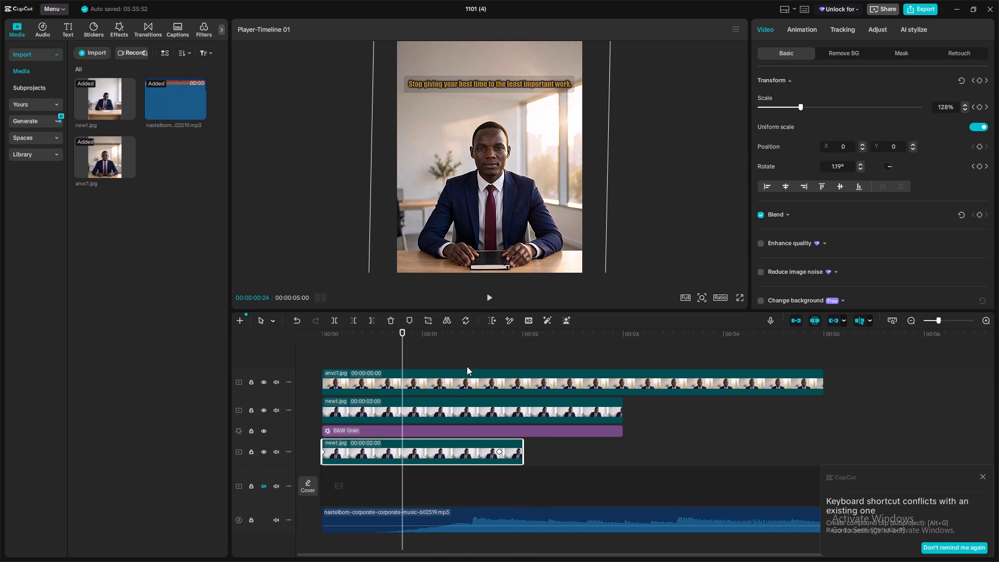
left_click(473, 421)
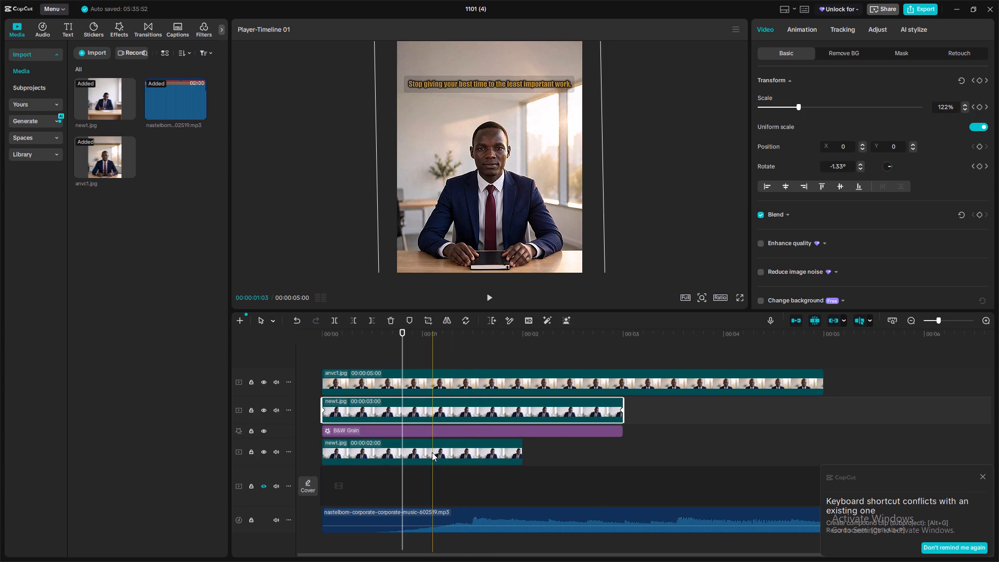
left_click_drag(432, 452, 939, 377)
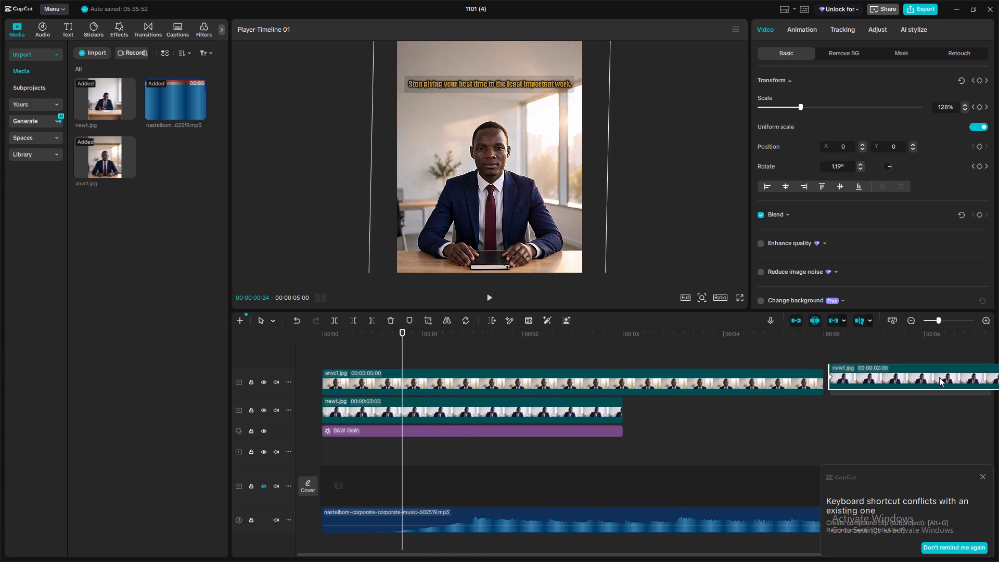
left_click_drag(939, 377, 935, 383)
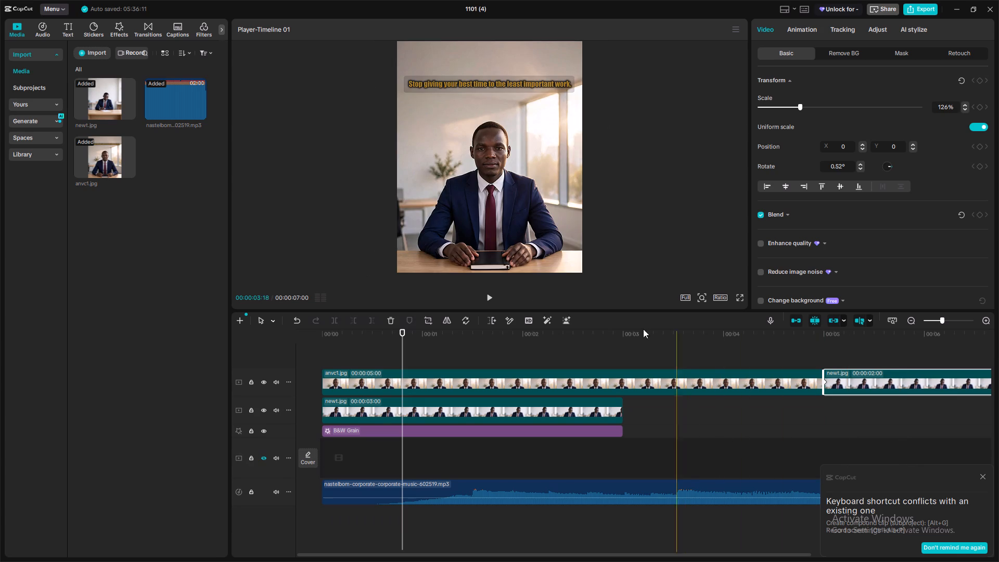
left_click(490, 296)
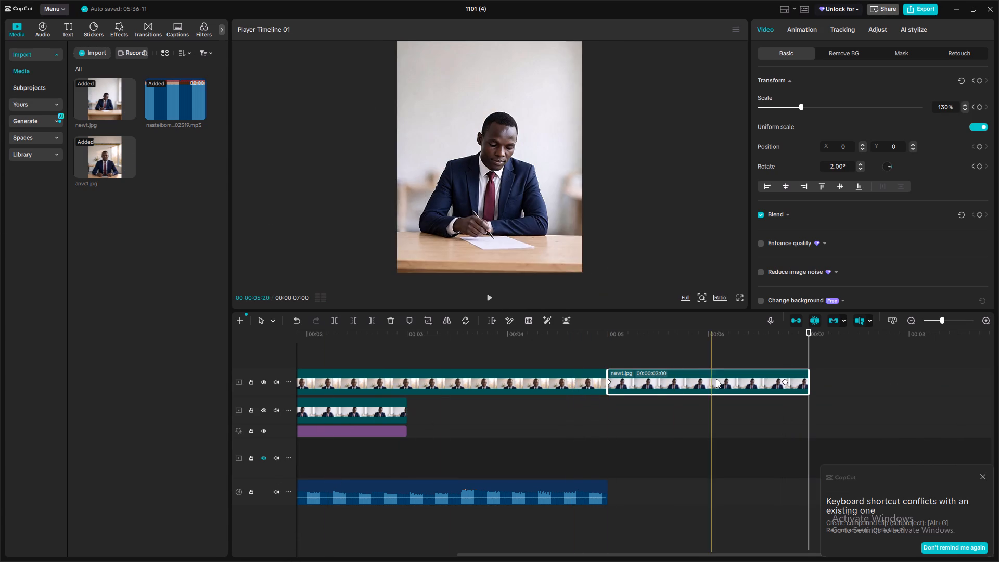
left_click(699, 390)
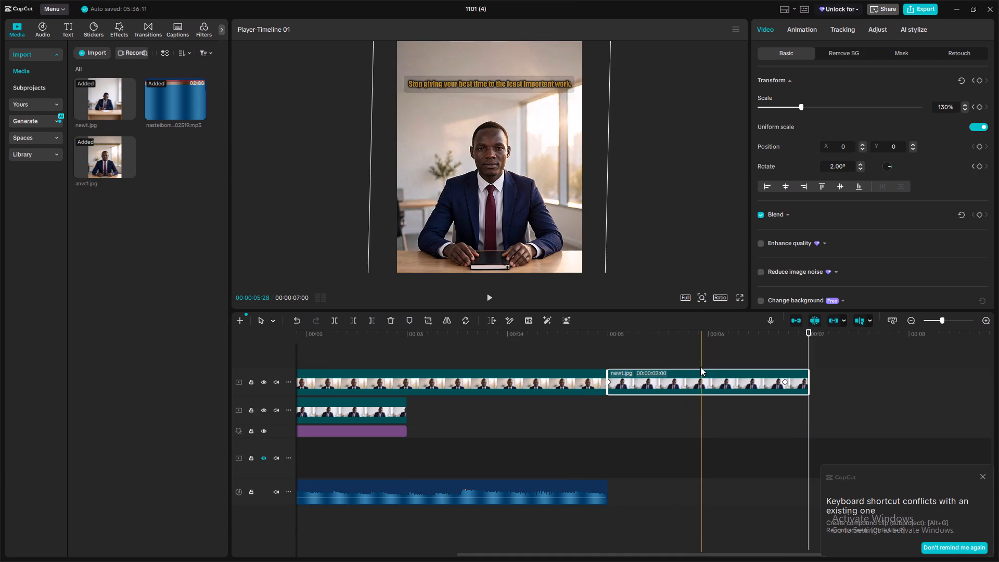
Delete the 2-second newt.jpg clip that follows anvc1.jpg on the upper video track.
key("BackSpace")
left_click(667, 382)
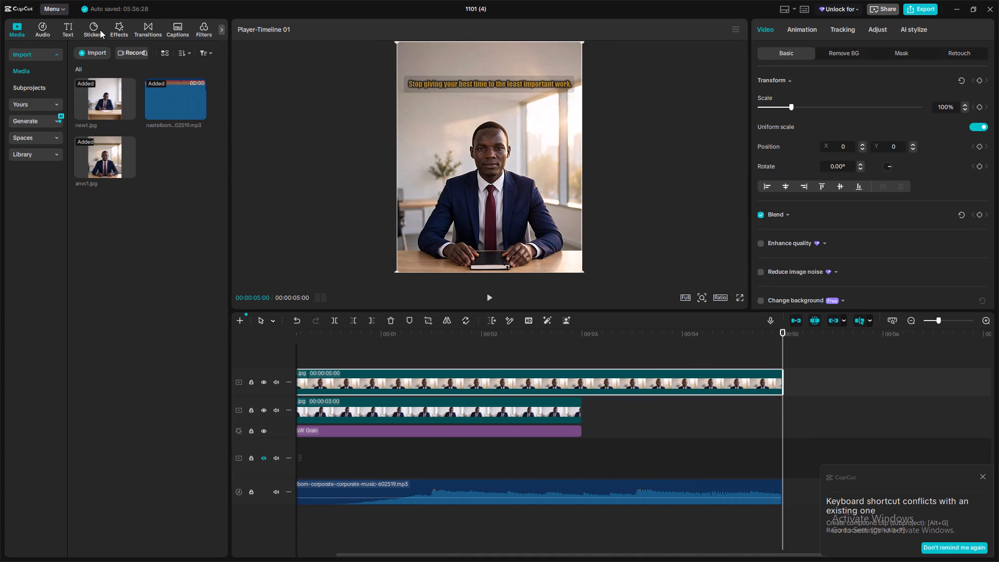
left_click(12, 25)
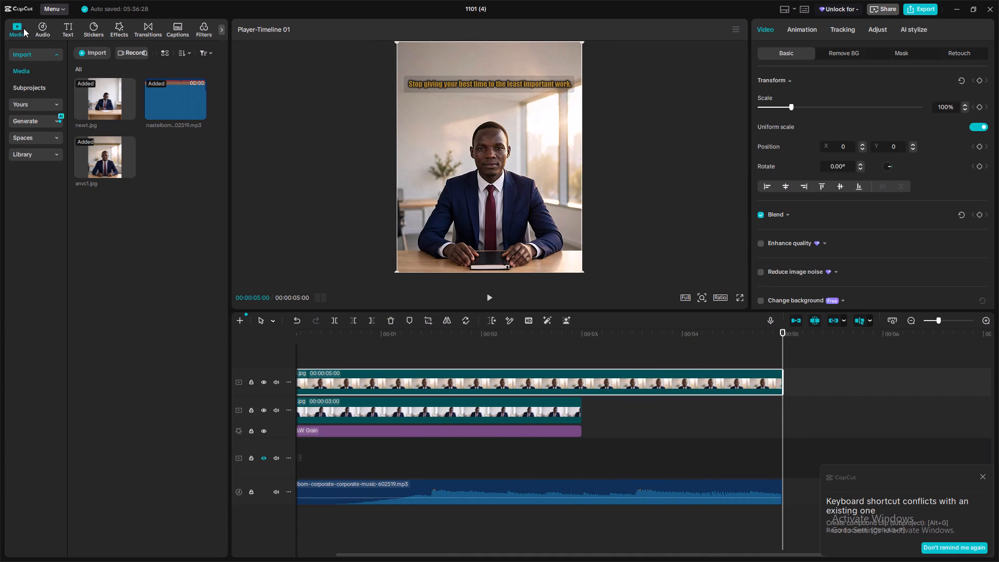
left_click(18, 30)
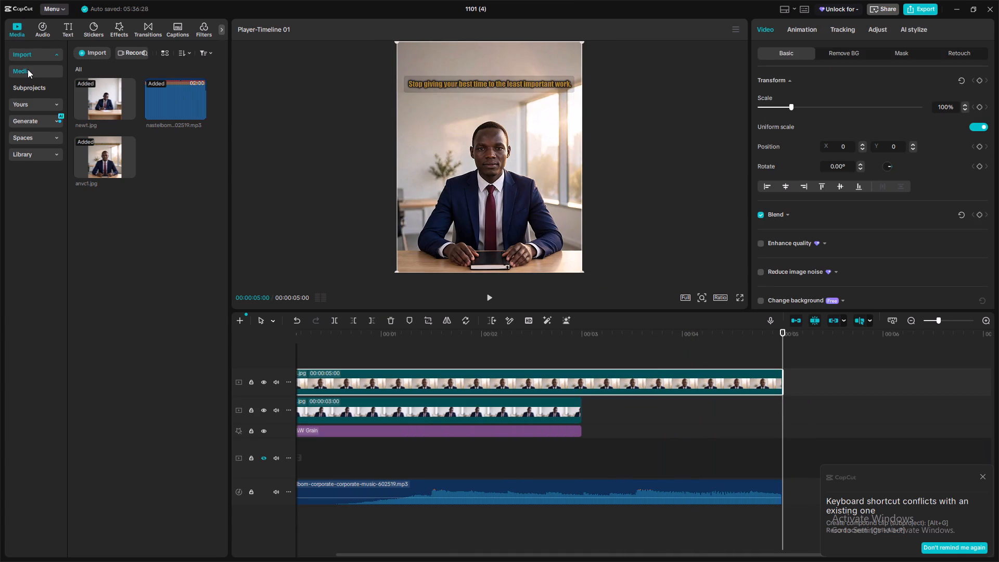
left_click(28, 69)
Close project 1101 (4) and create a new empty project.
left_click(997, 8)
left_click(991, 9)
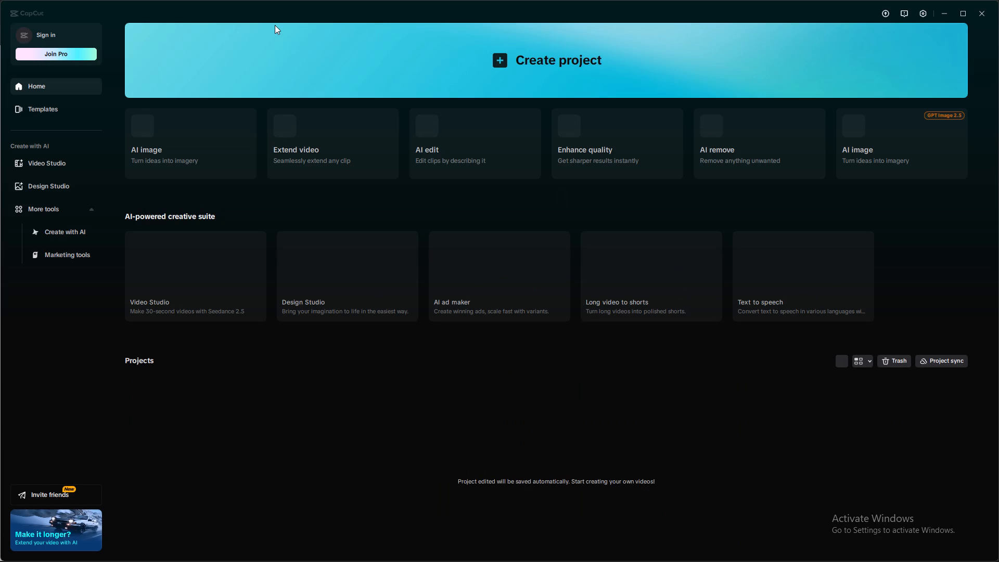
left_click(403, 52)
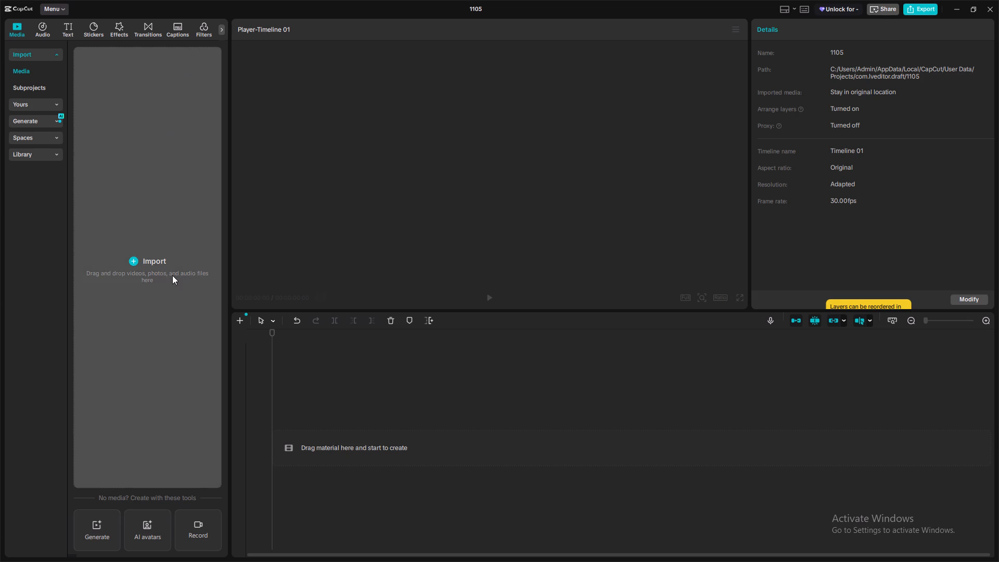
Import anvc1.jpg from the Downloads folder into empty project 1105 and place it at the start of the timeline.
left_click(165, 272)
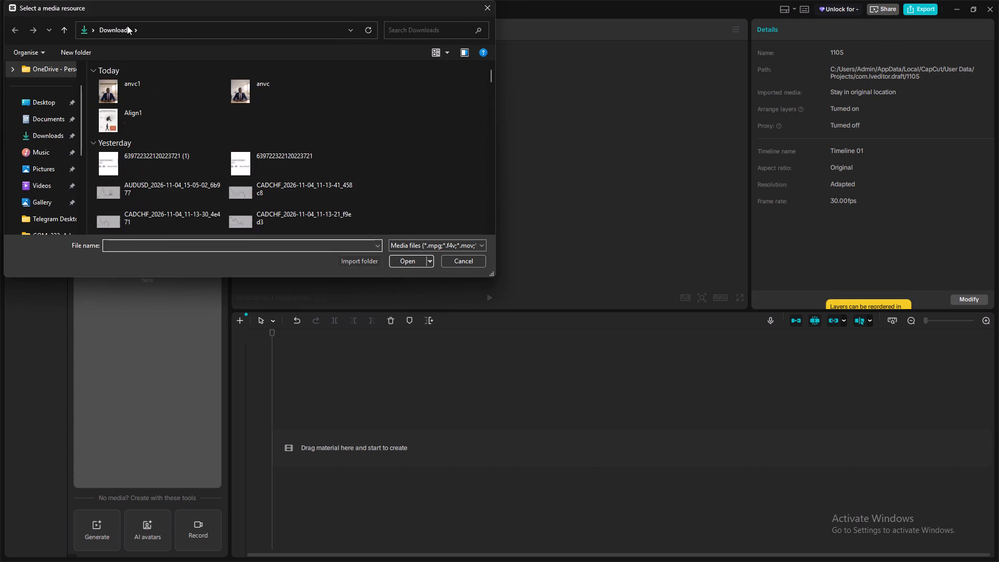
left_click(125, 92)
left_click(401, 259)
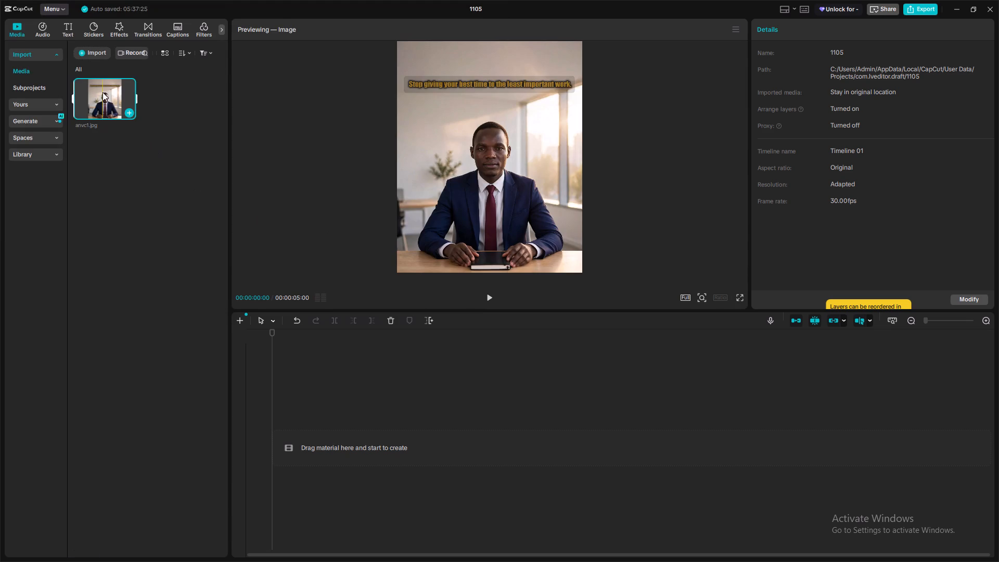
left_click_drag(103, 92, 302, 401)
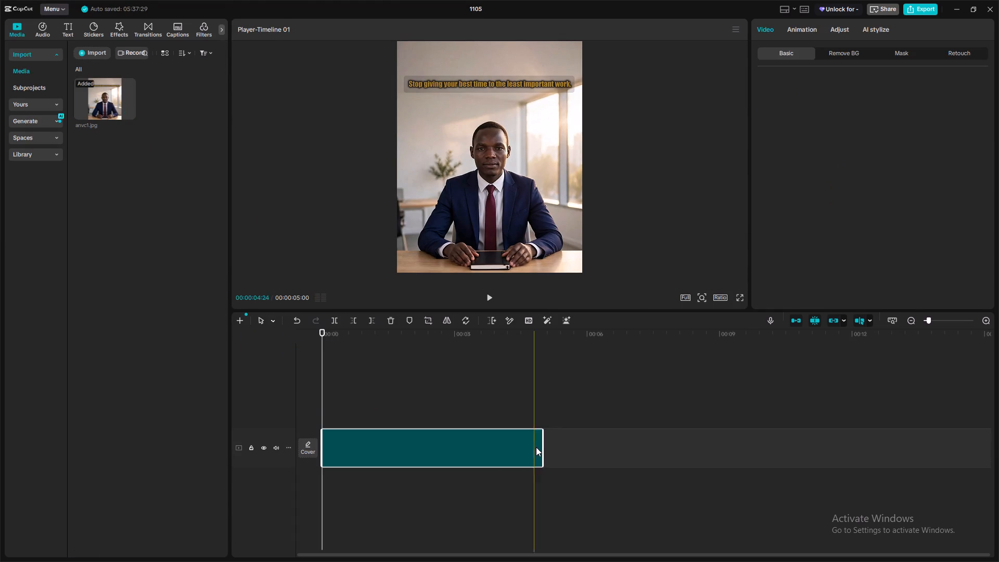
Extend the anvc1.jpg clip to 7 seconds on the timeline.
left_click_drag(545, 448, 619, 454)
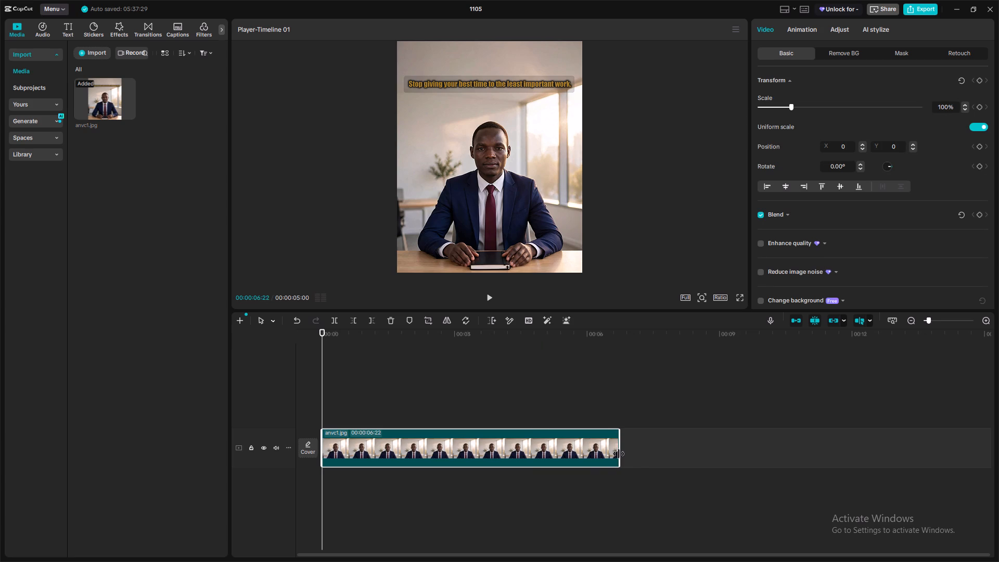
left_click_drag(619, 454, 634, 451)
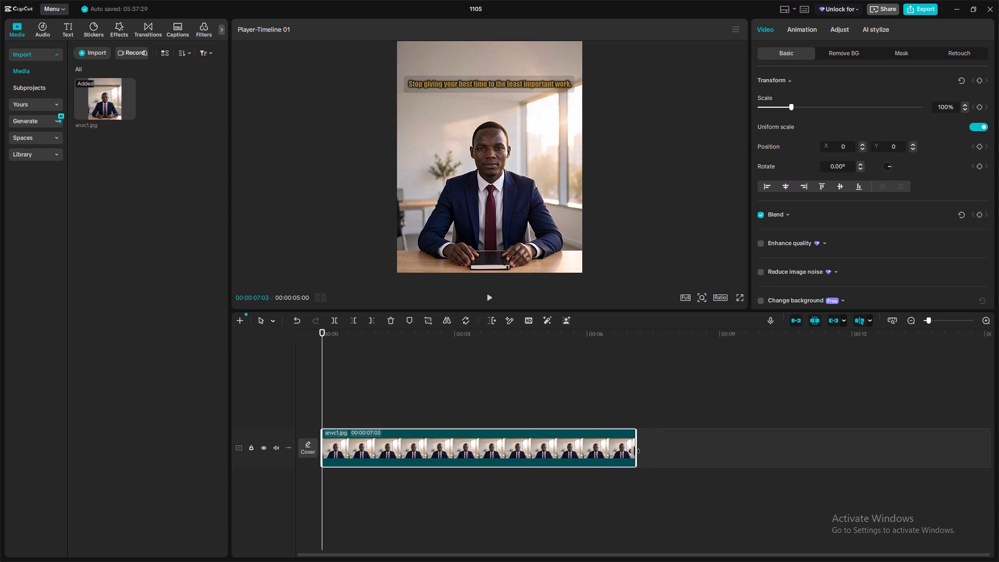
left_click_drag(634, 451, 631, 453)
left_click(612, 216)
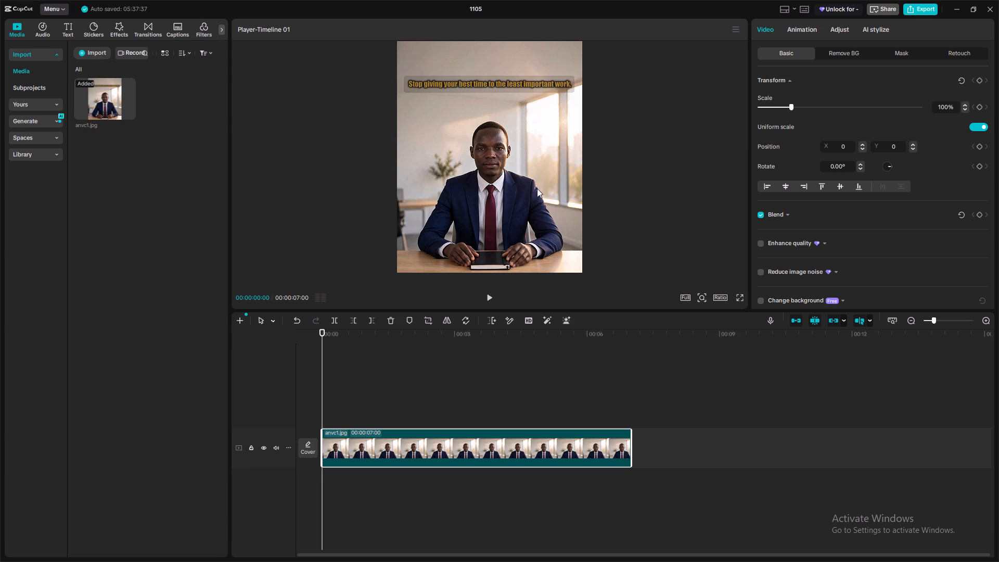
View the captioned image in the full-screen preview and return to the editor.
scroll(487, 174, "up", 3)
left_click(739, 299)
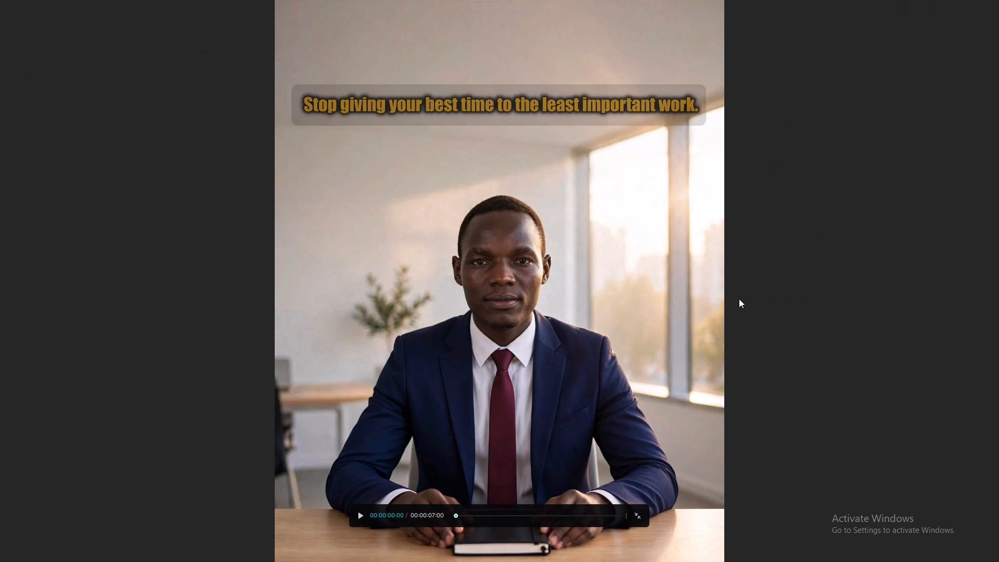
key("Escape")
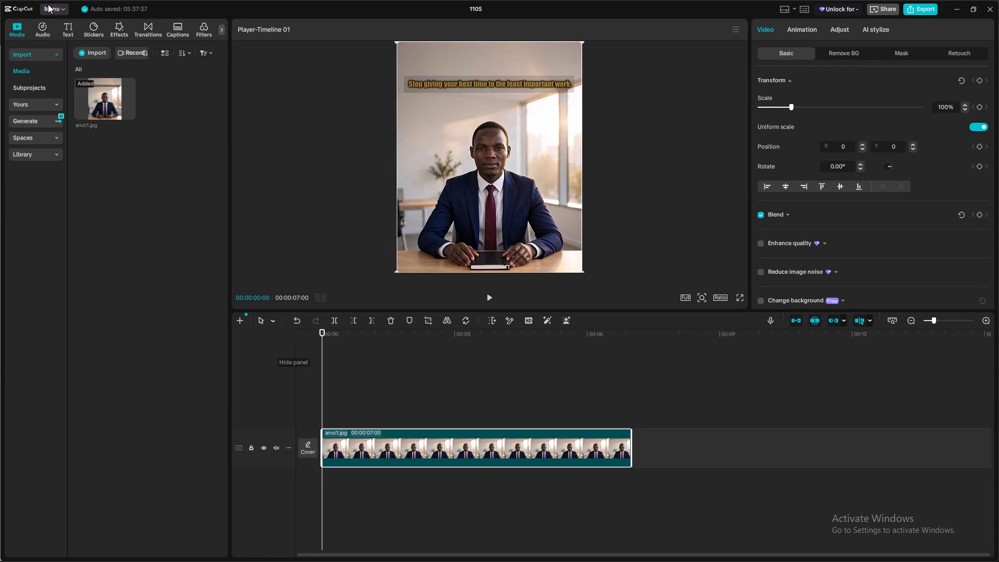
Search the video effects library for "b&w".
left_click(118, 33)
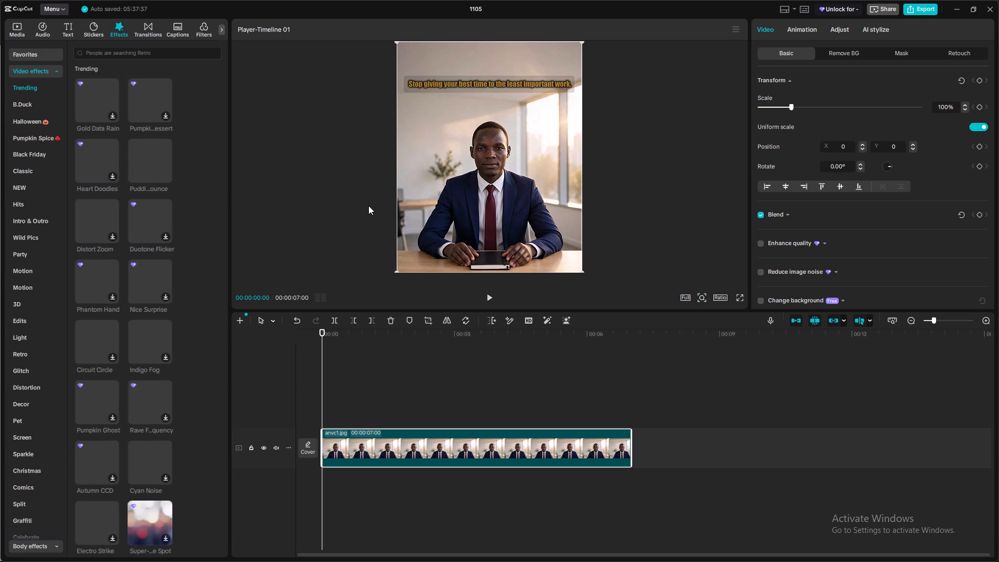
key("b")
left_click(191, 54)
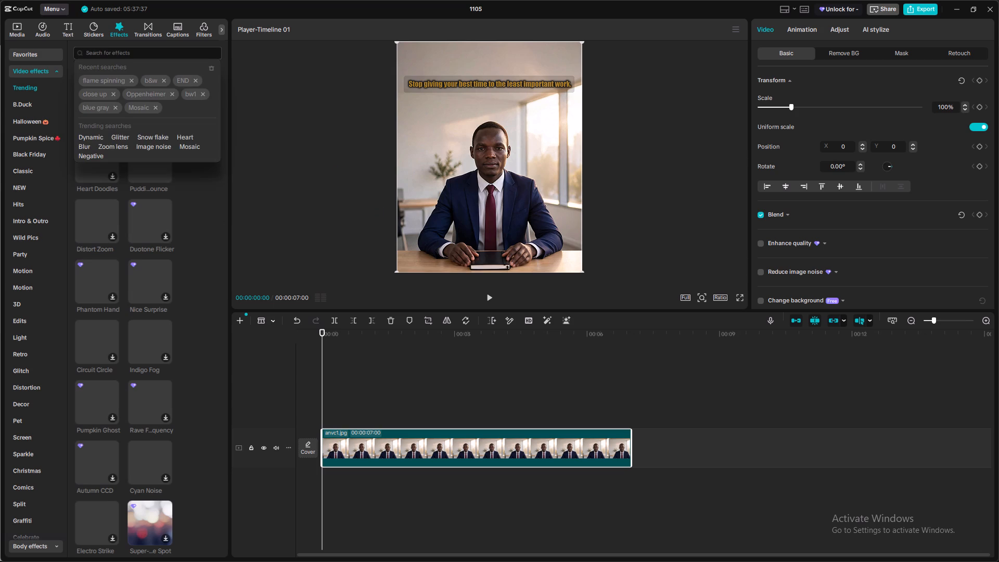
key("b")
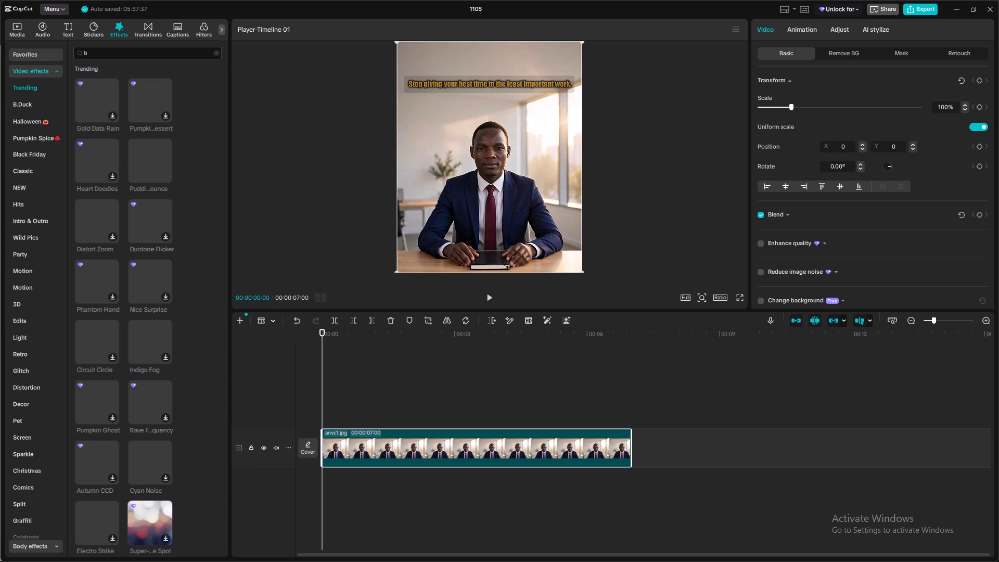
key("shift+asciicircum")
key("shift+BackSpace")
key("shift+percent")
key("shift+BackSpace")
key("shift+dollar")
key("BackSpace")
key("shift+numbersign")
key("BackSpace")
key("shift+percent")
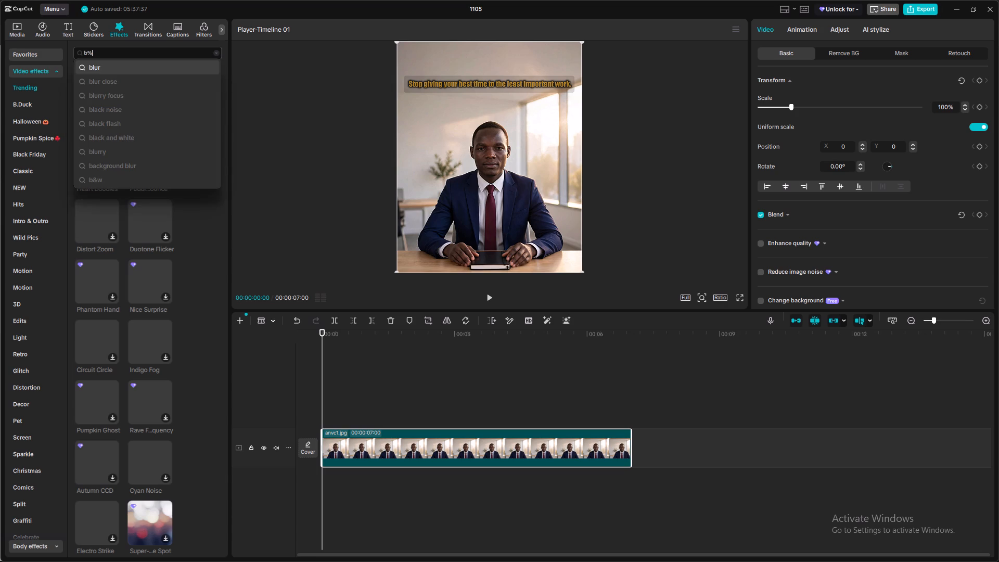
key("shift+BackSpace")
key("shift+ampersand")
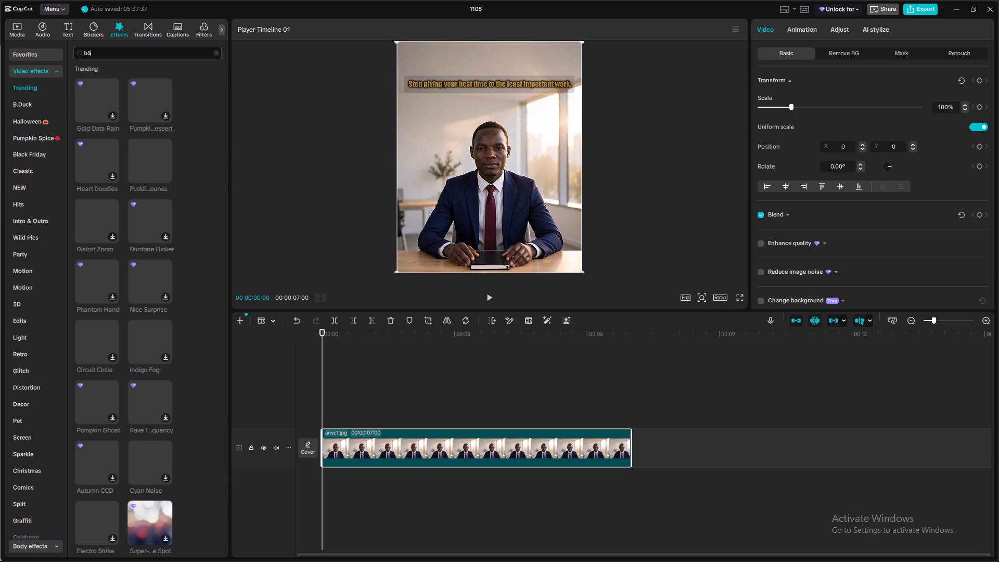
key("w")
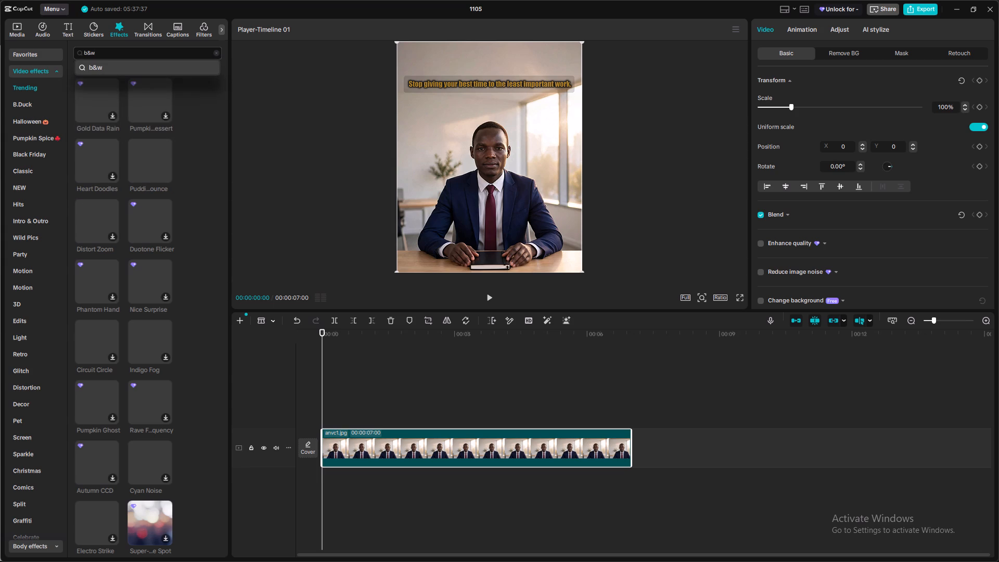
left_click(150, 67)
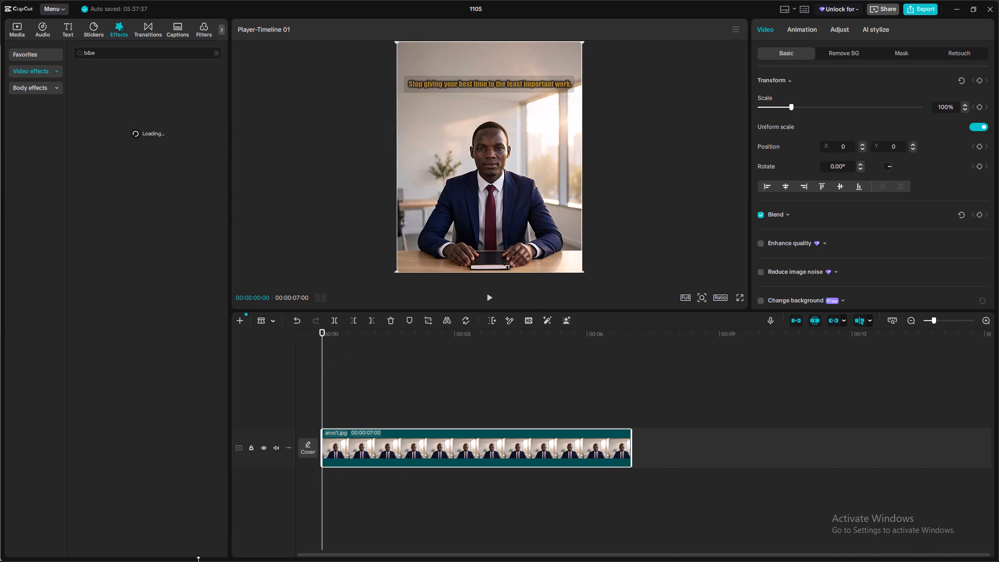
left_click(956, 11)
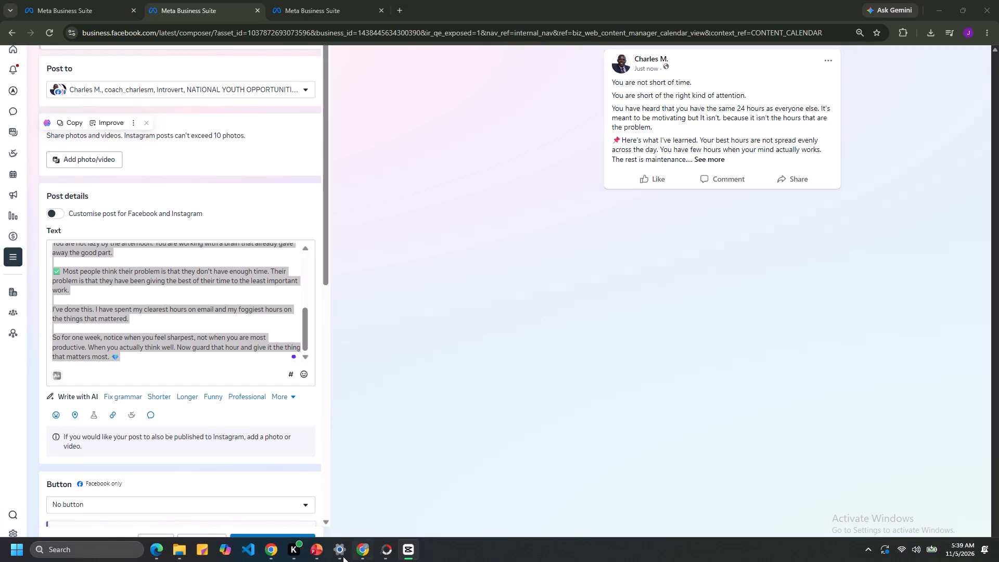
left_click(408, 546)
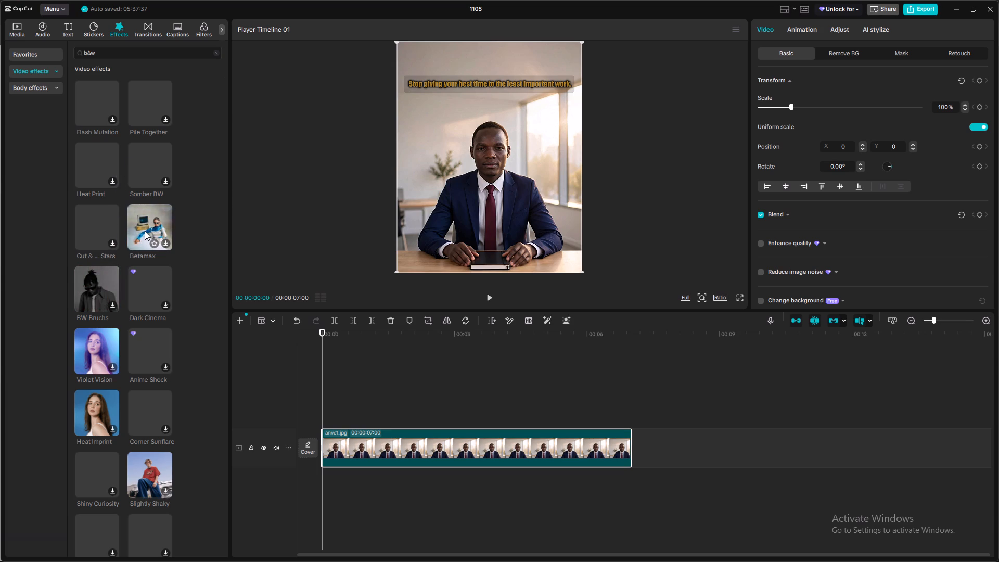
Look through the video effects found for "b&w" for a suitable black-and-white effect for the anvc1.jpg clip.
scroll(155, 272, "down", 2)
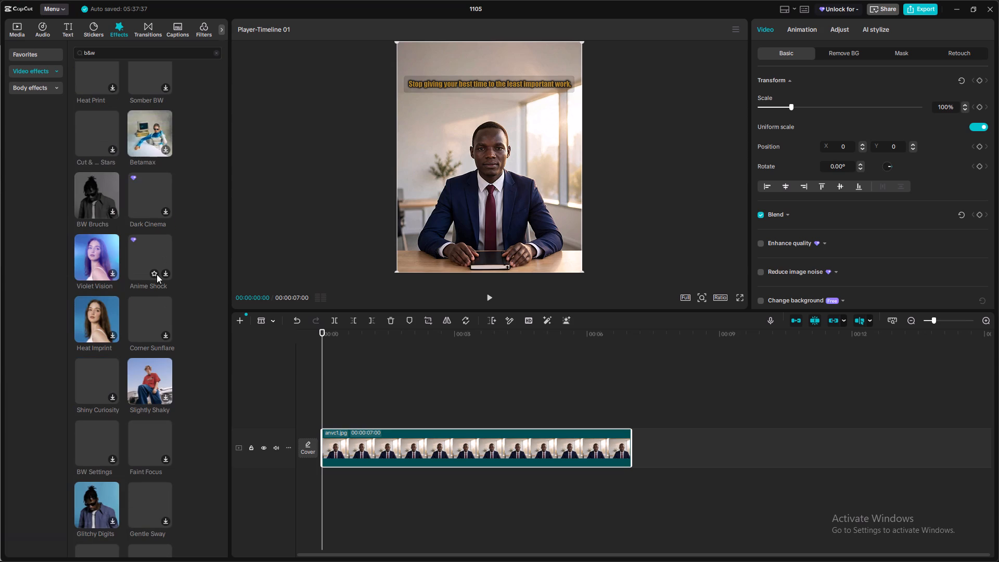
scroll(157, 274, "down", 2)
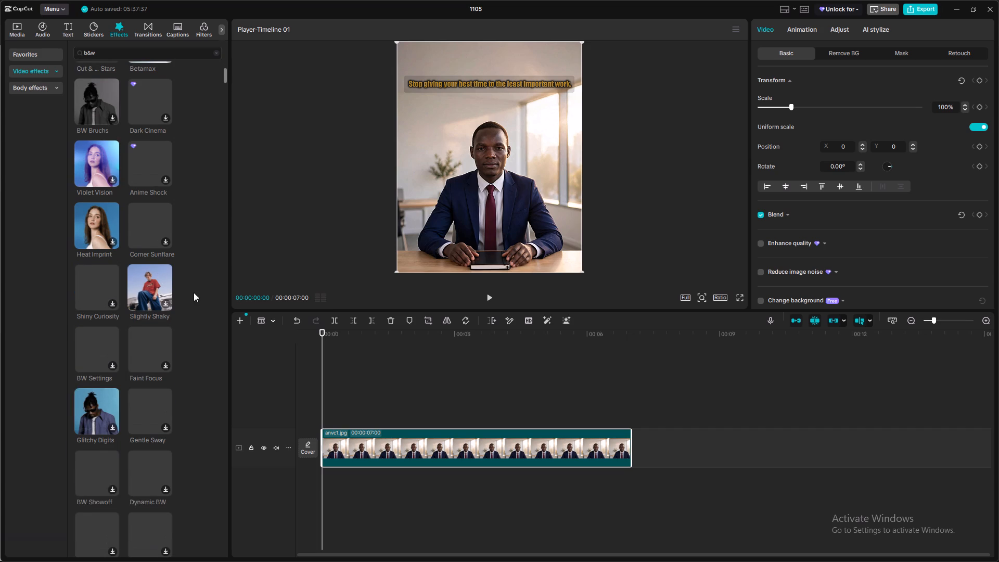
scroll(136, 331, "down", 6)
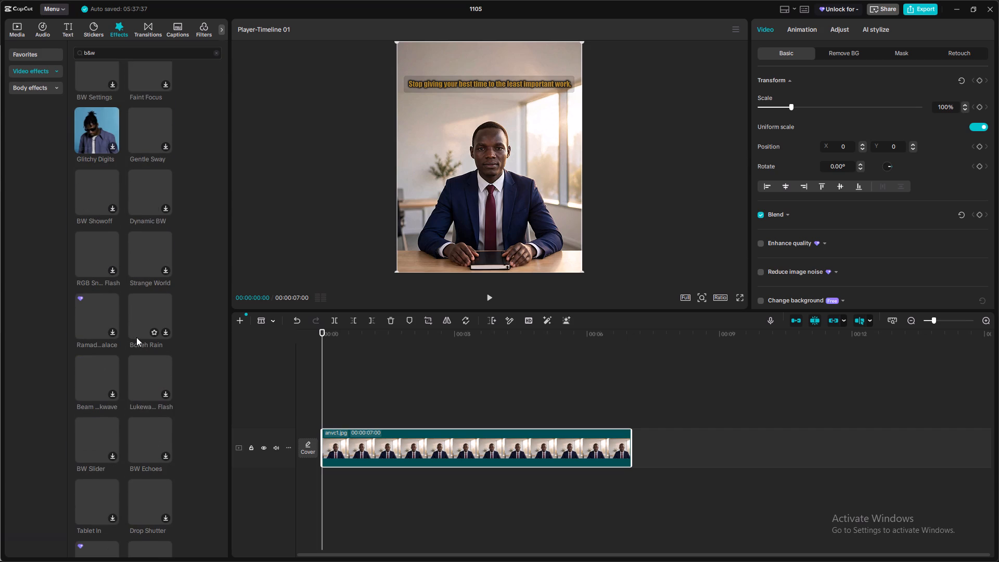
scroll(136, 337, "down", 5)
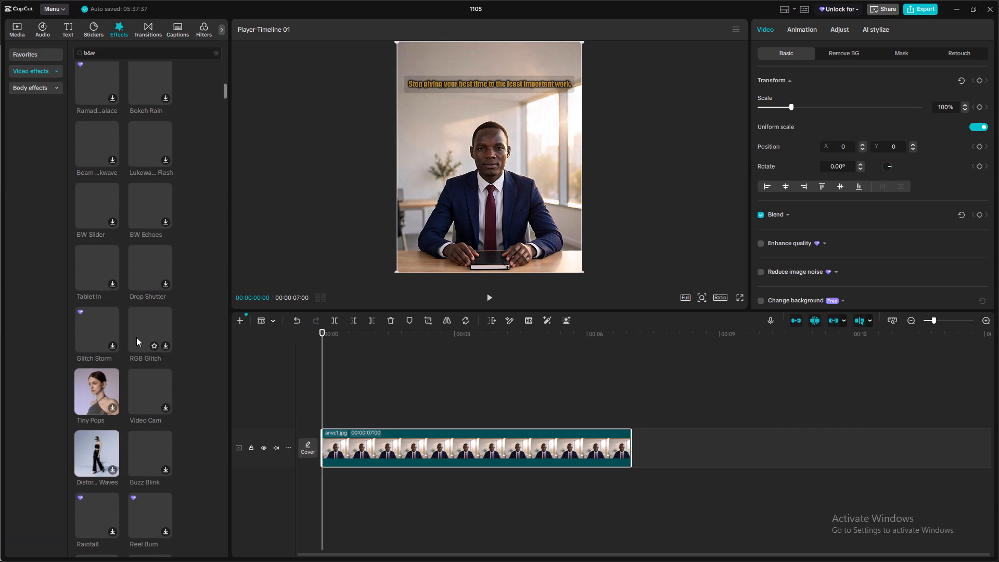
scroll(136, 337, "up", 7)
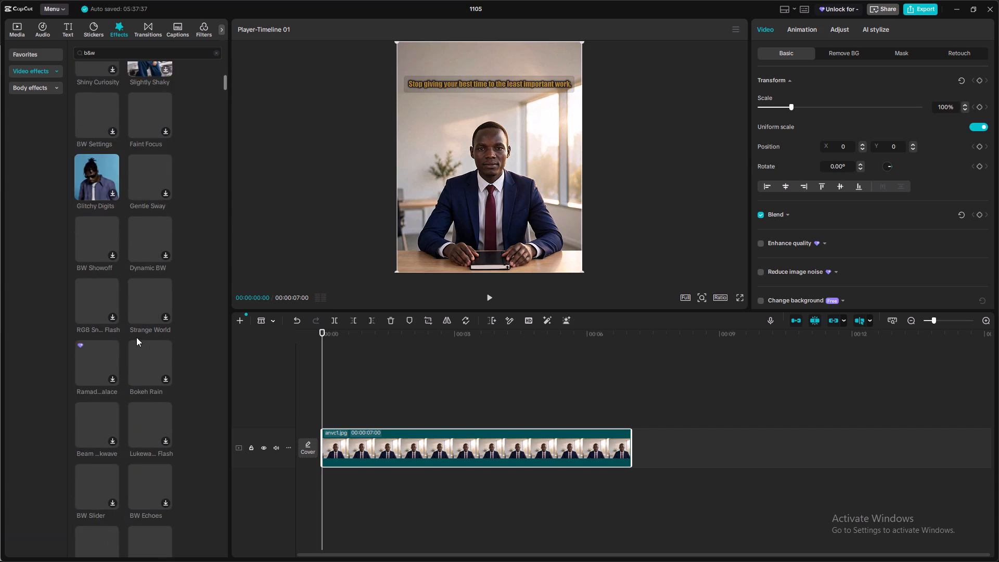
scroll(136, 337, "up", 15)
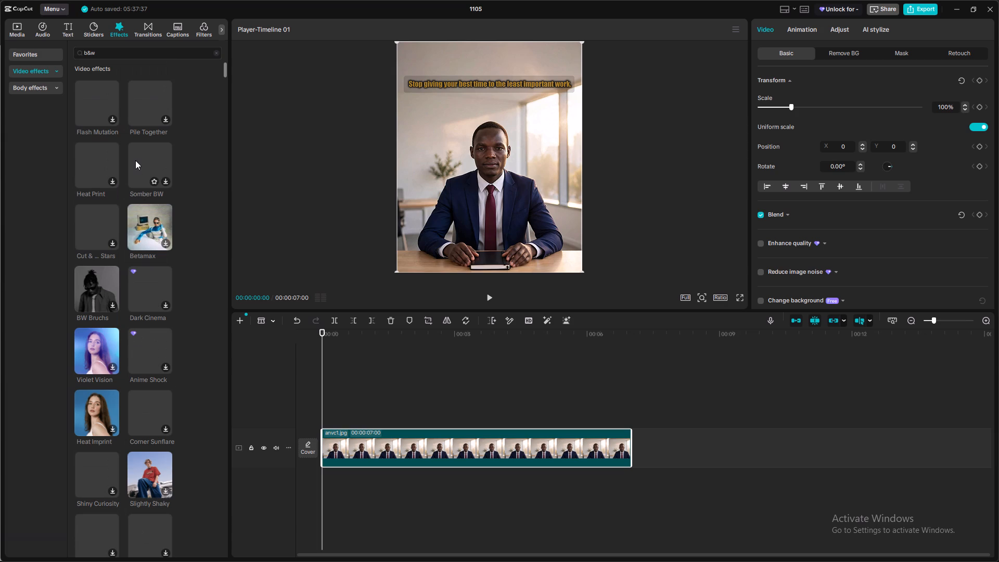
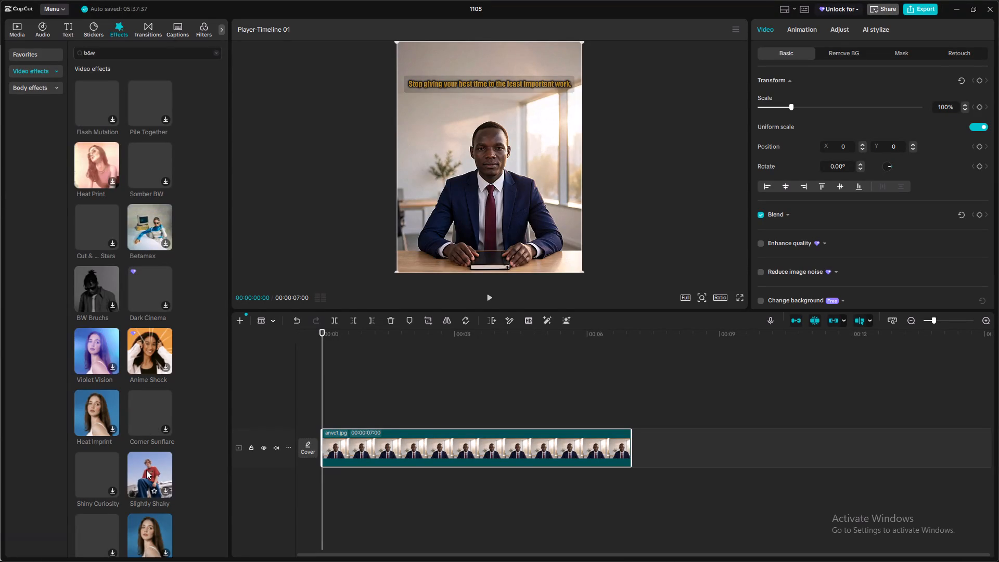
Place the Slightly Shaky video effect on a track above the anvc1.jpg clip, near the clip's start.
left_click_drag(146, 469, 339, 407)
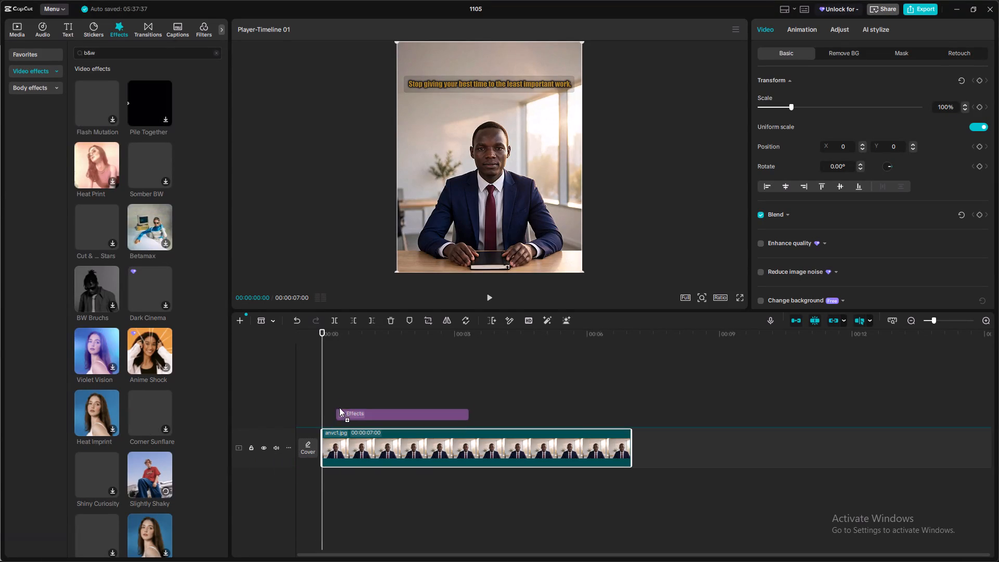
left_click_drag(339, 407, 335, 410)
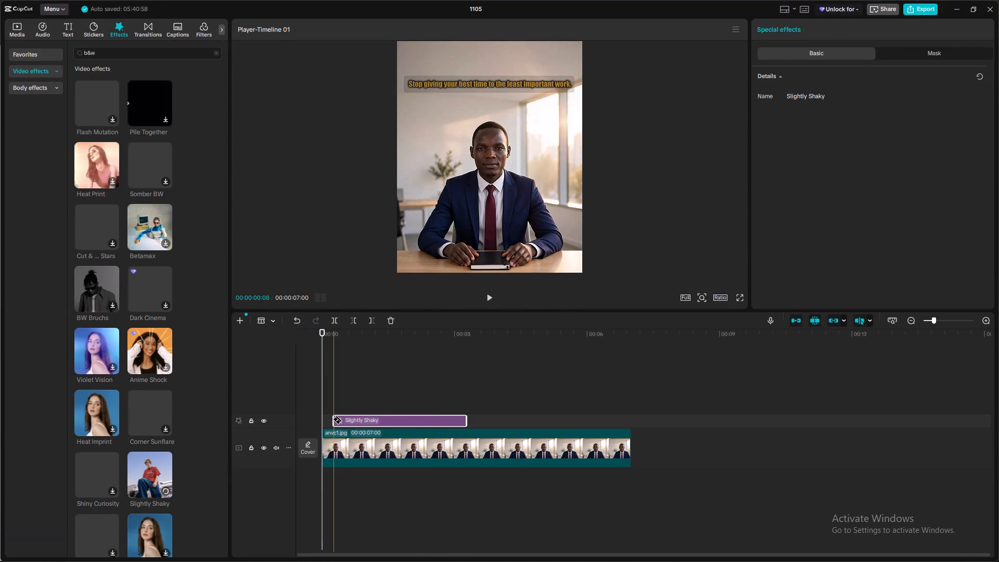
Split the Slightly Shaky effect at three points on the timeline, cutting it into four segments.
left_click_drag(373, 419, 349, 419)
left_click_drag(368, 419, 444, 417)
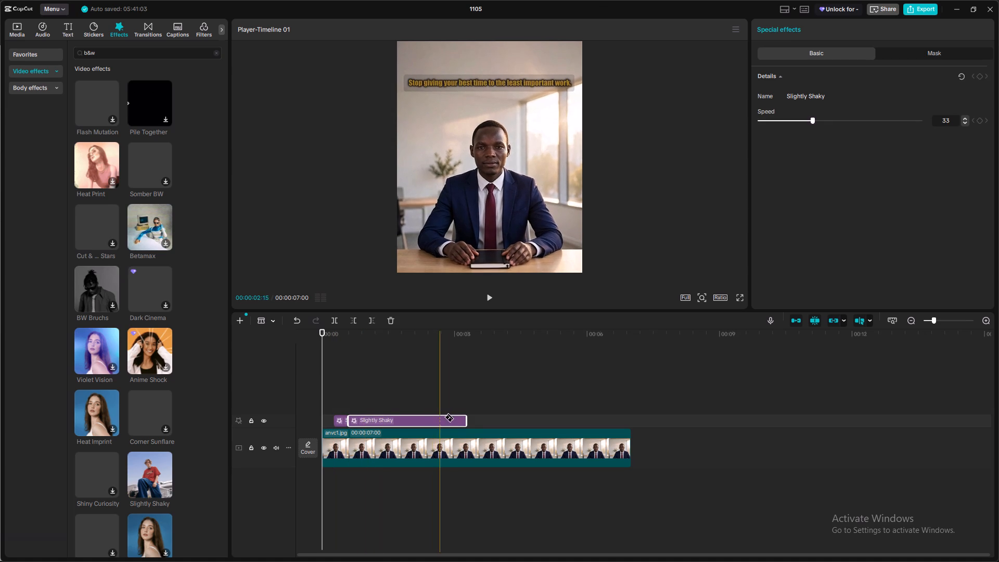
left_click_drag(444, 417, 454, 402)
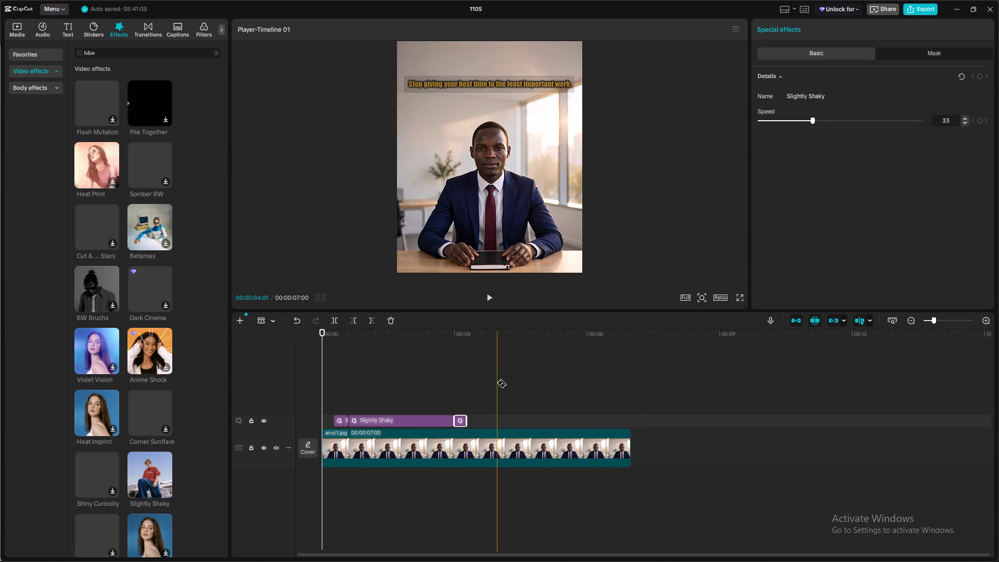
key("ctrl+z")
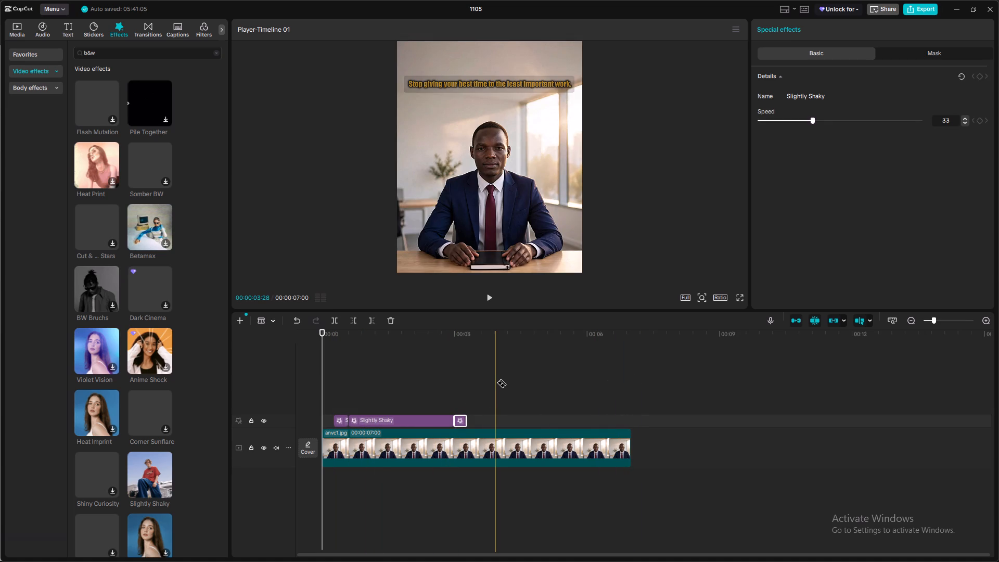
key("ctrl+z")
key("ctrl+z")
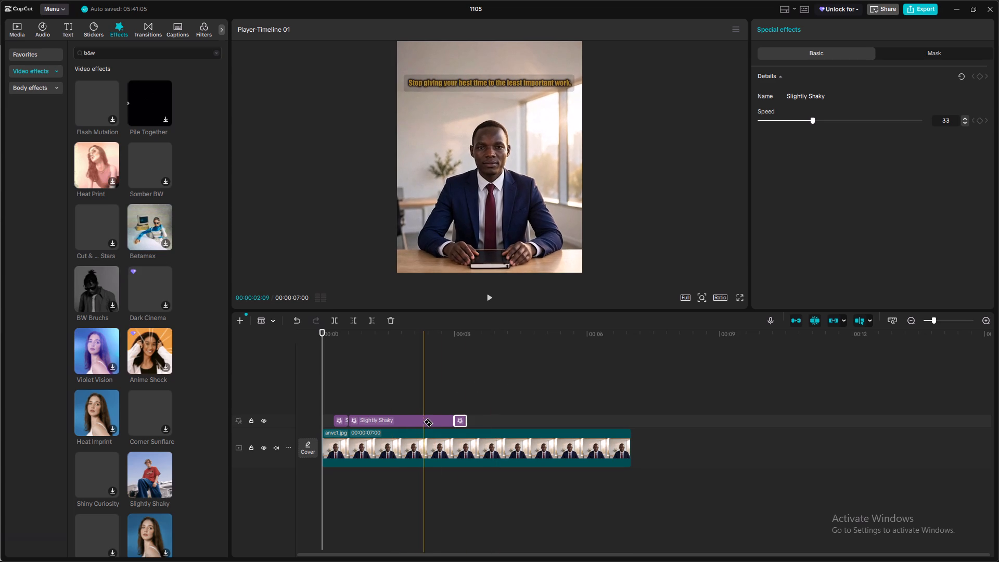
left_click(423, 421)
right_click(470, 401)
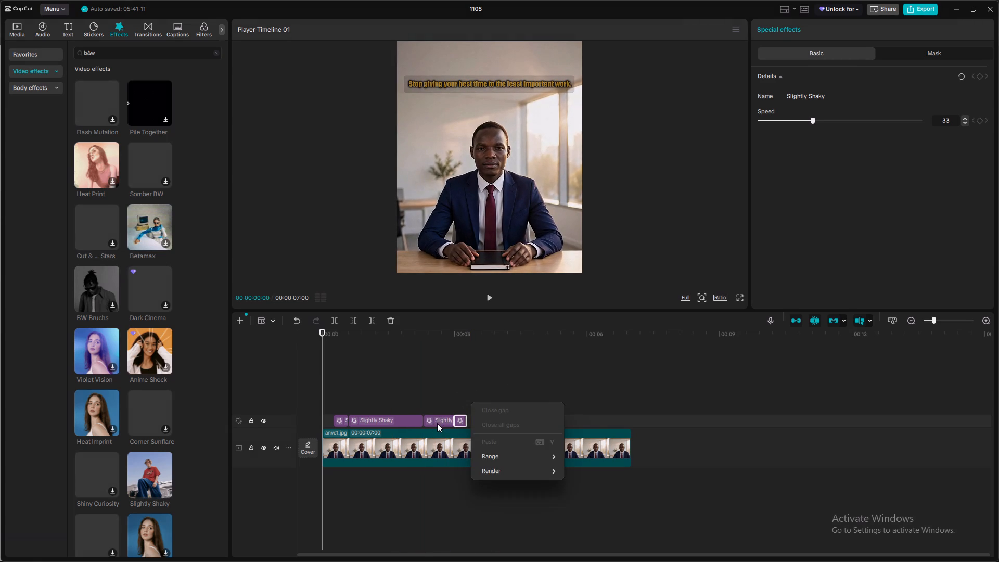
left_click(439, 429)
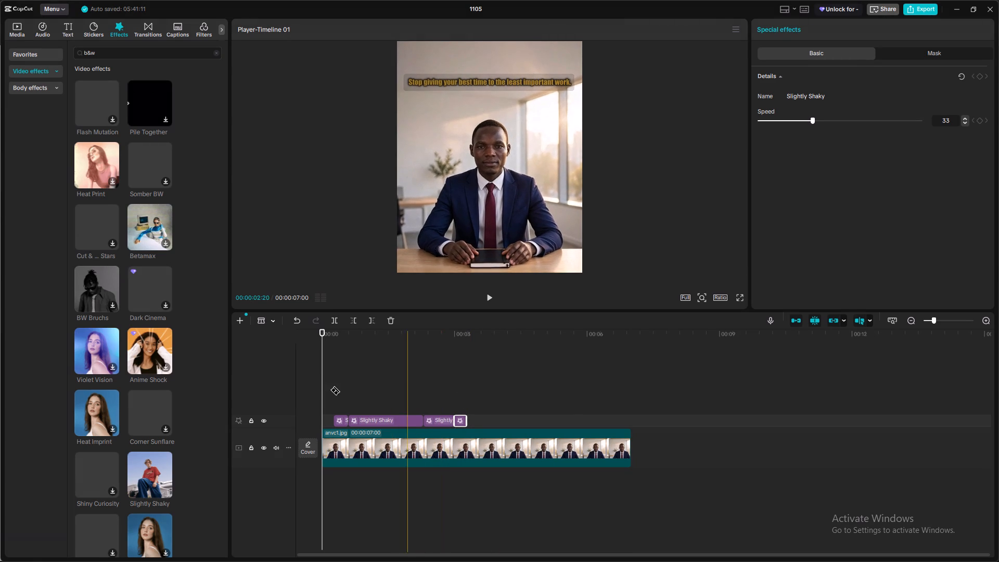
Play the video from the start to preview the Slightly Shaky segments, and pause past the last one.
left_click(488, 300)
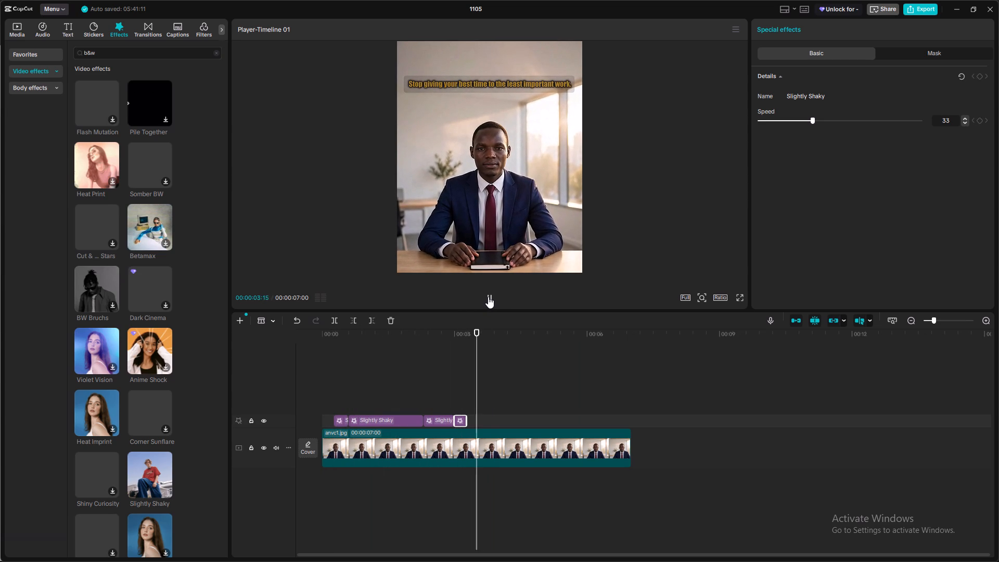
left_click(489, 296)
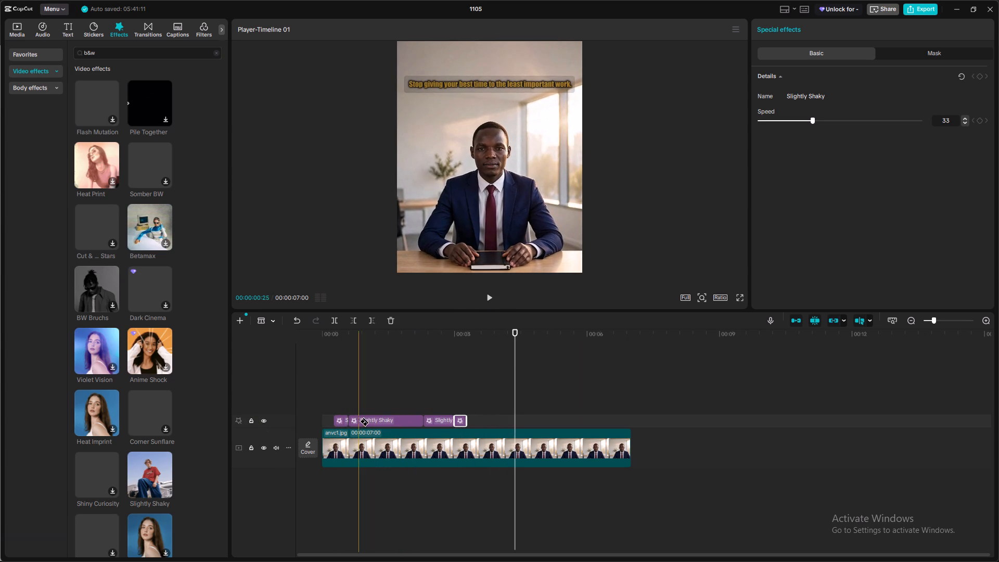
Delete the second Slightly Shaky segment, and cut the following one at 00:00:02:17 and delete its trailing part.
right_click(368, 417)
left_click(392, 415)
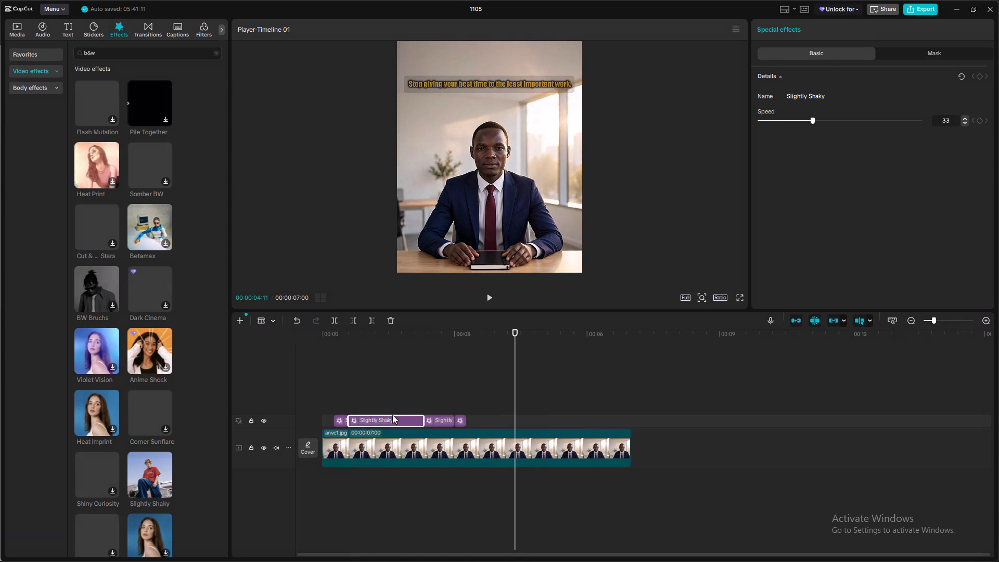
left_click(436, 421)
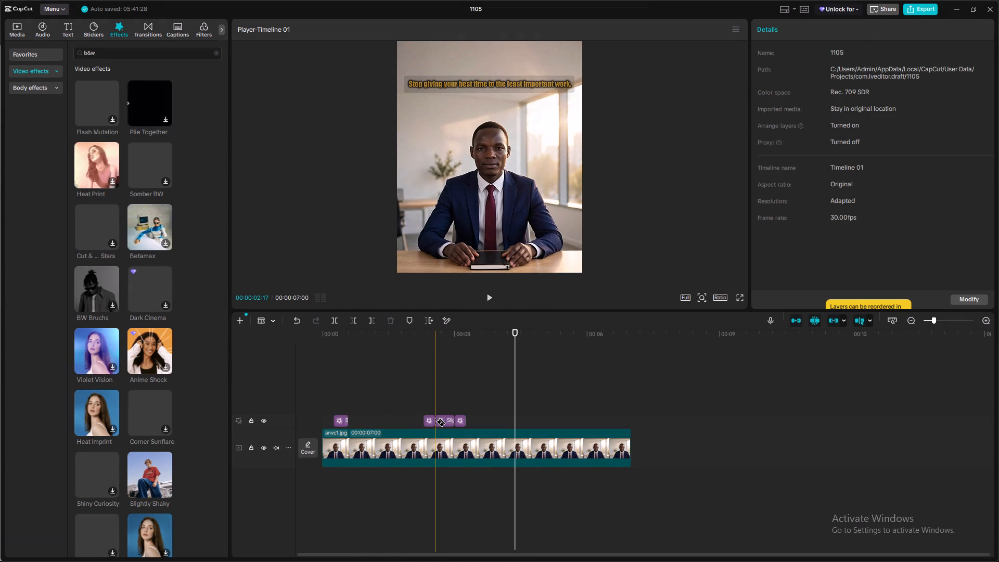
right_click(436, 421)
left_click(481, 410)
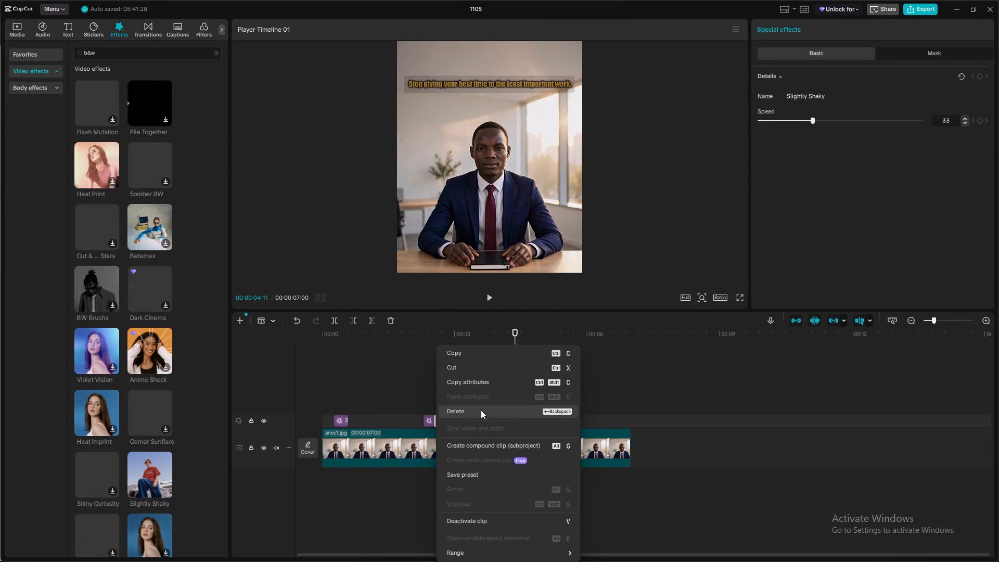
right_click(454, 418)
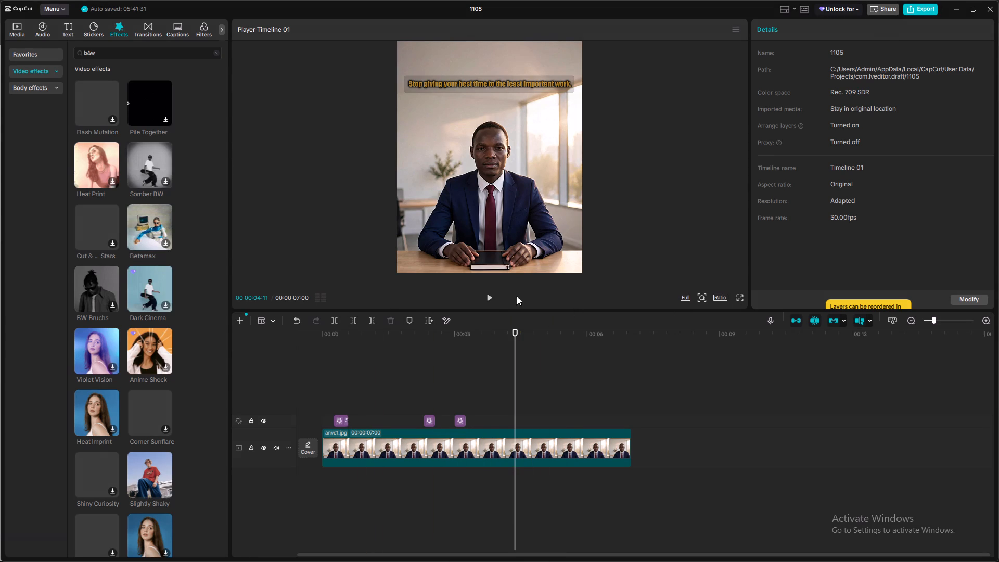
Play the rest of the video through to its end.
left_click(492, 298)
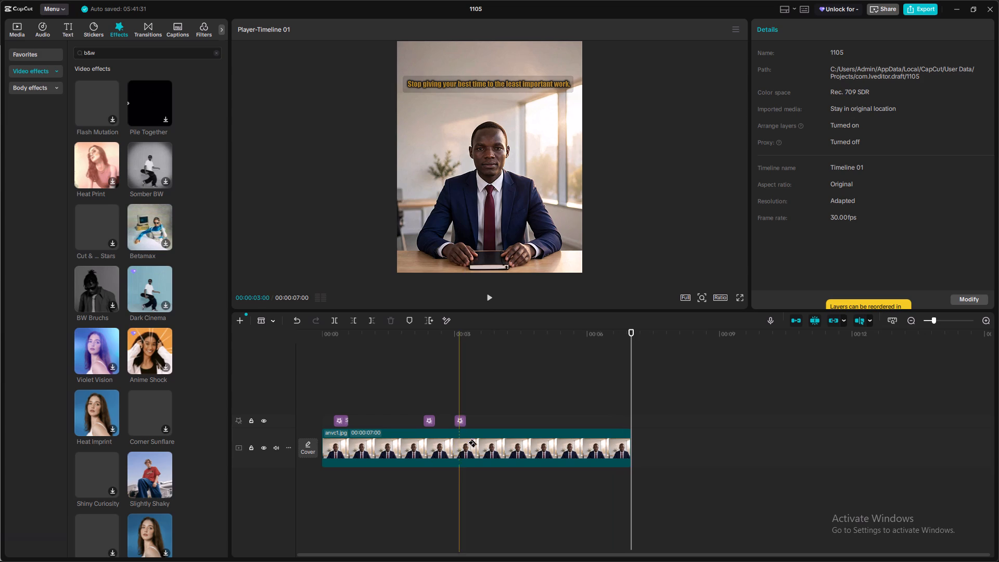
Delete the two short Slightly Shaky segments at about 3 and 2 seconds on the effect track.
right_click(456, 421)
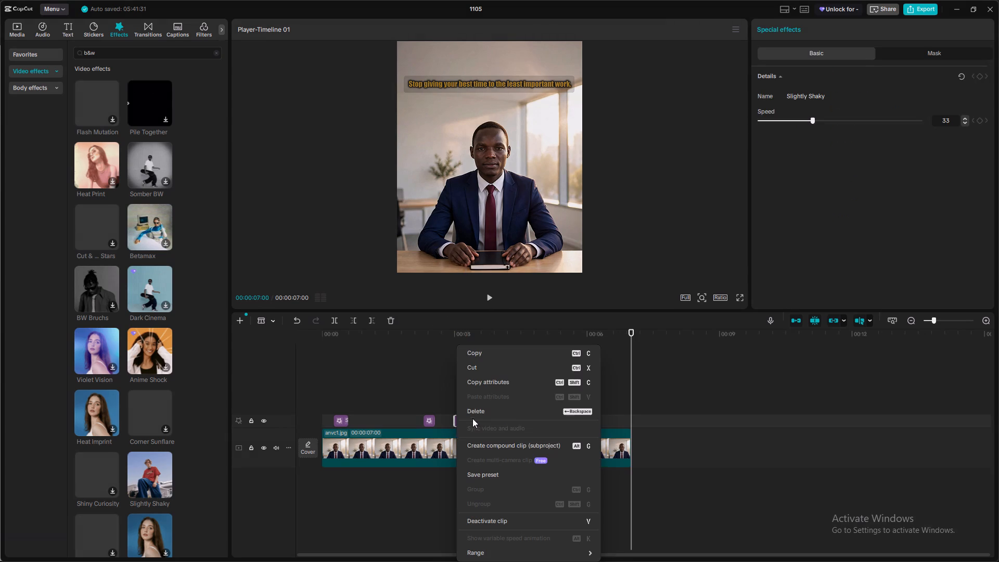
left_click(475, 412)
right_click(423, 422)
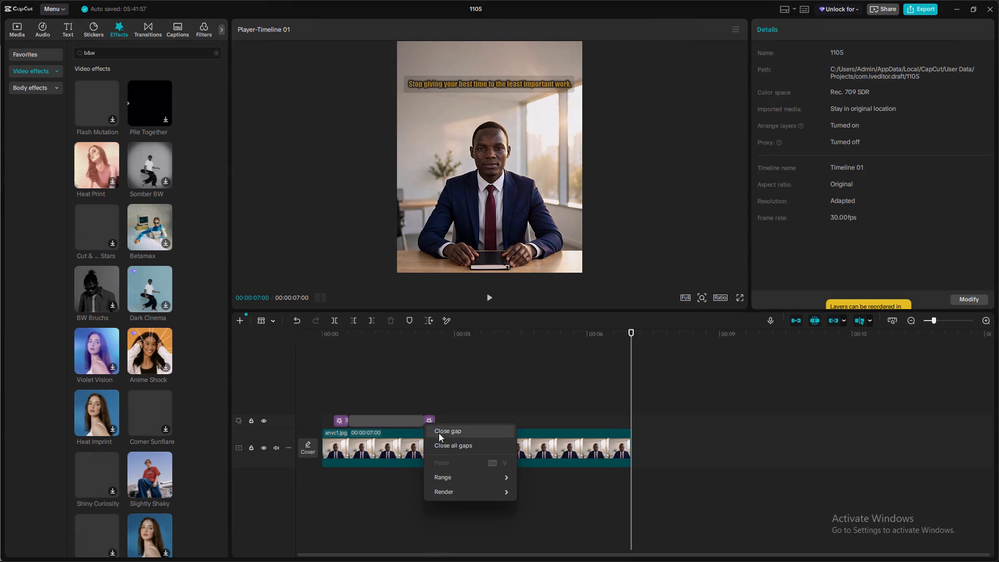
left_click(430, 415)
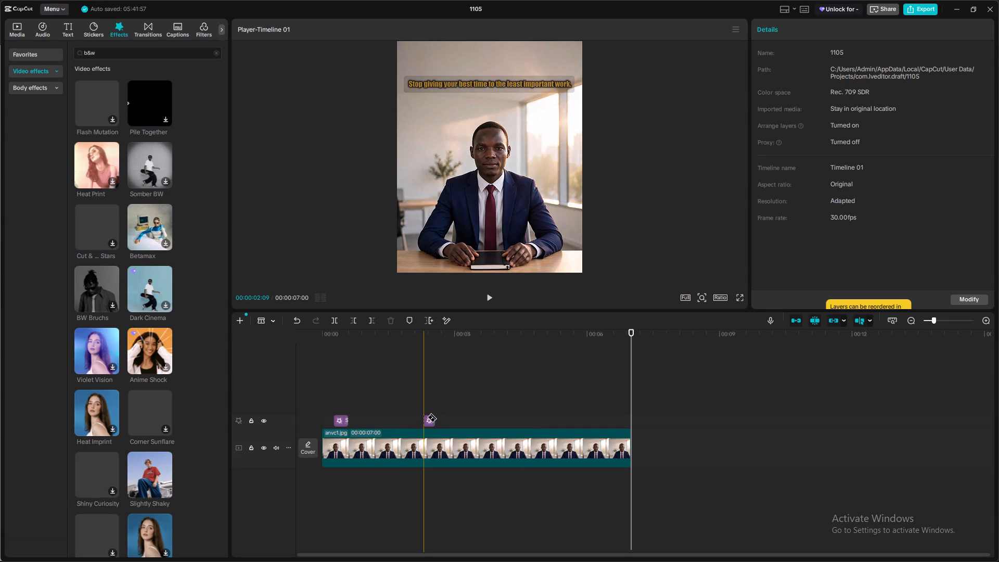
right_click(426, 417)
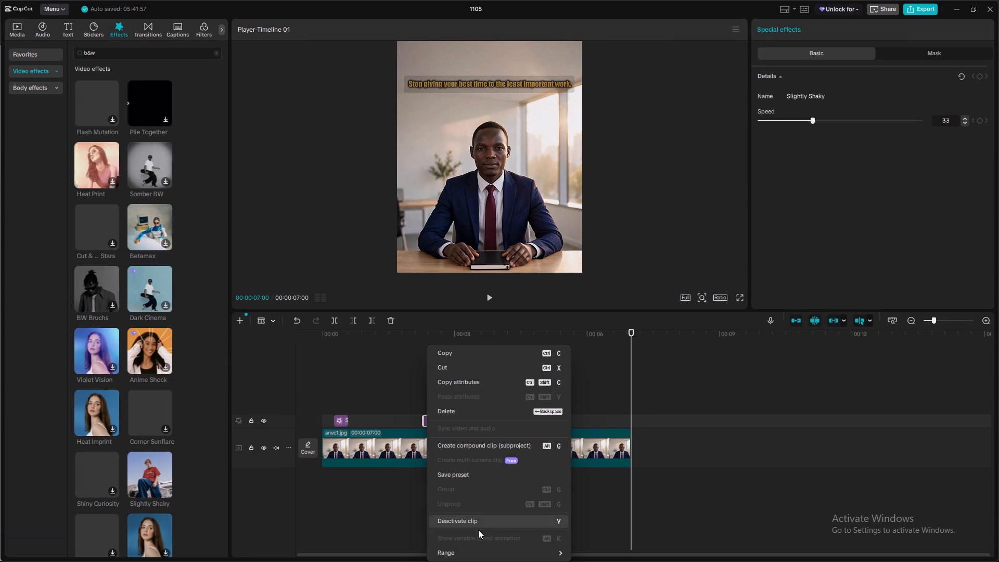
left_click(471, 414)
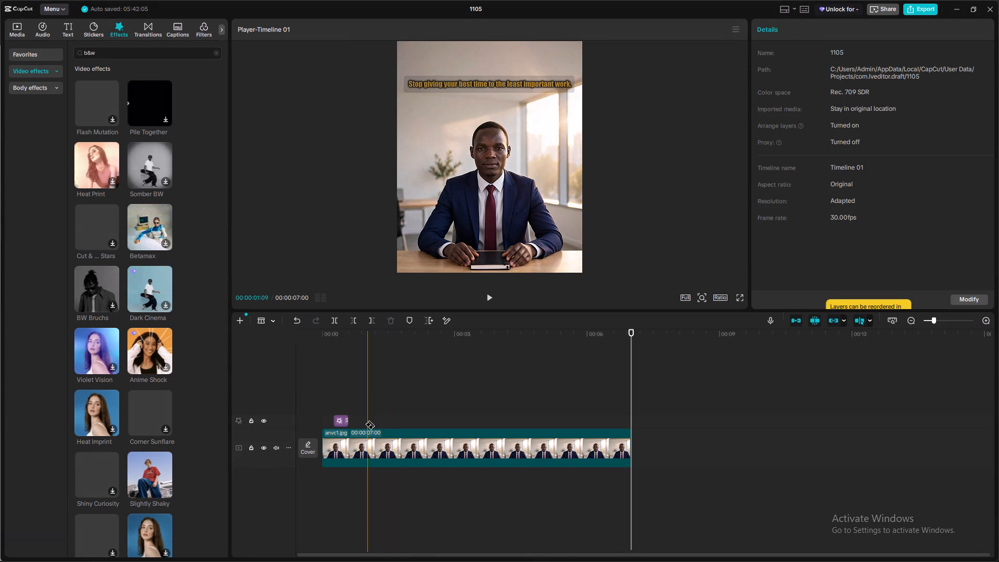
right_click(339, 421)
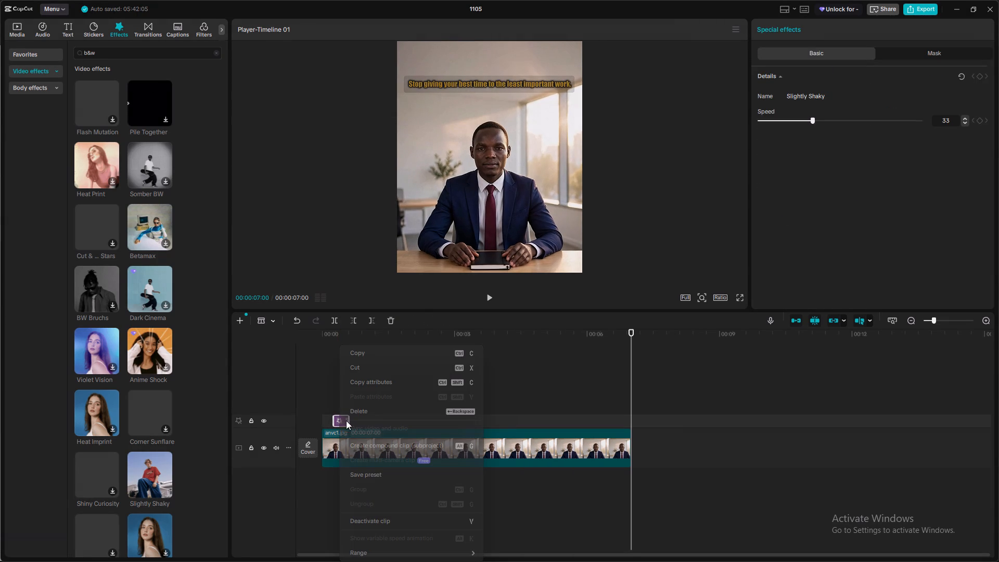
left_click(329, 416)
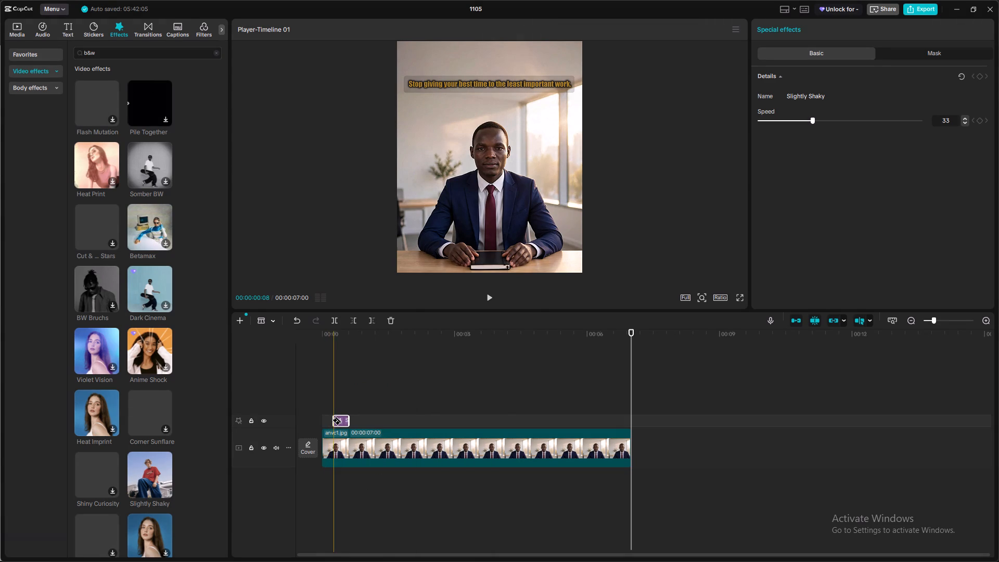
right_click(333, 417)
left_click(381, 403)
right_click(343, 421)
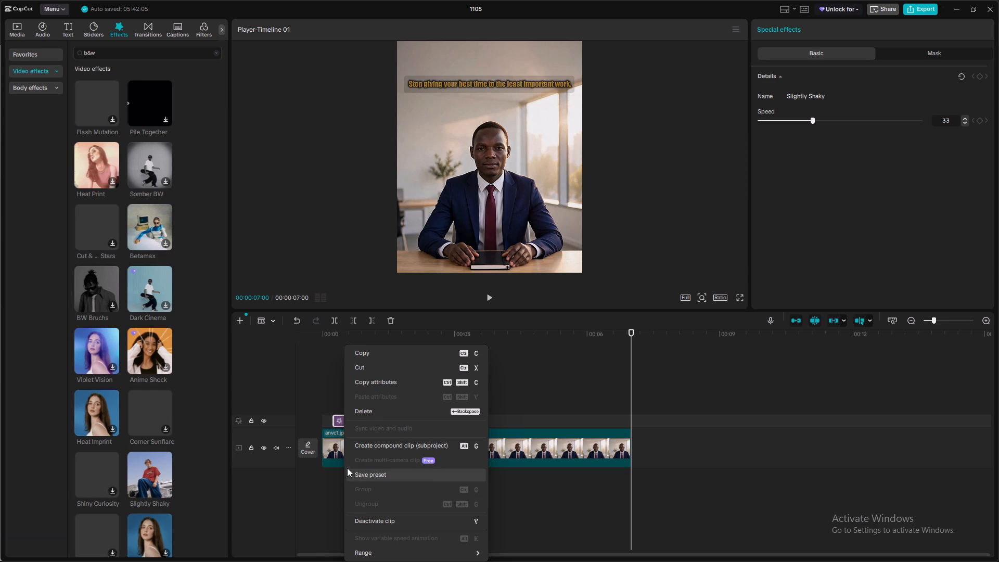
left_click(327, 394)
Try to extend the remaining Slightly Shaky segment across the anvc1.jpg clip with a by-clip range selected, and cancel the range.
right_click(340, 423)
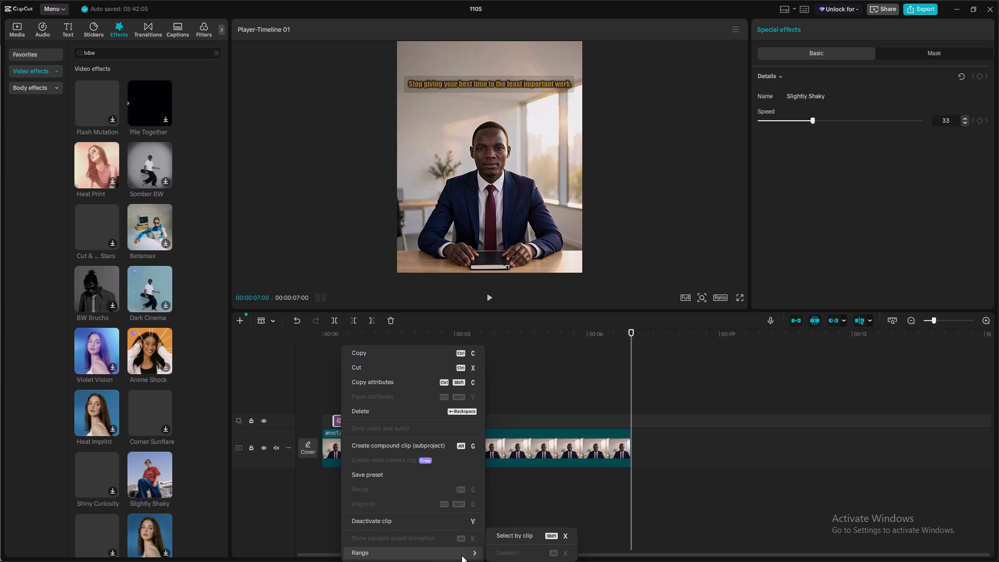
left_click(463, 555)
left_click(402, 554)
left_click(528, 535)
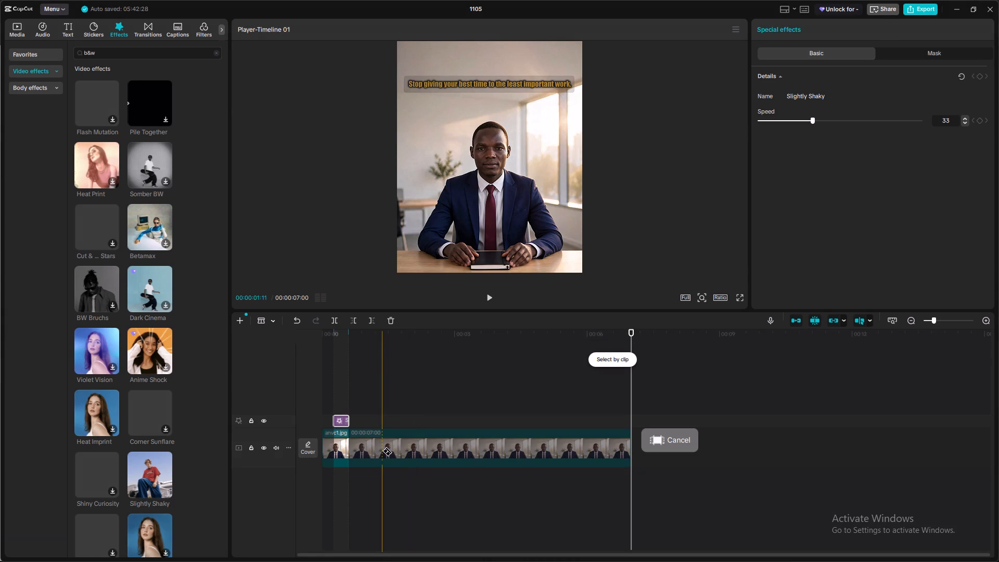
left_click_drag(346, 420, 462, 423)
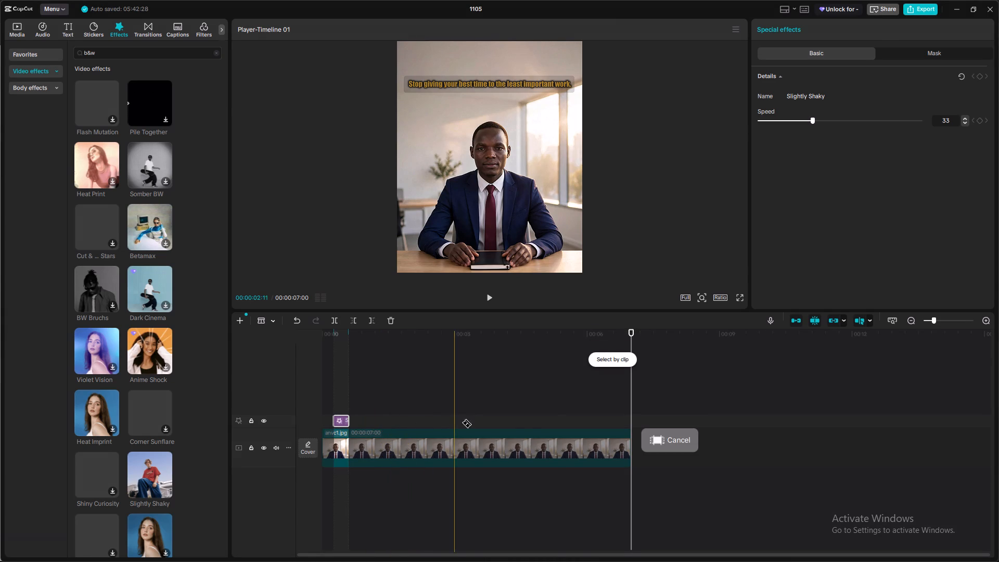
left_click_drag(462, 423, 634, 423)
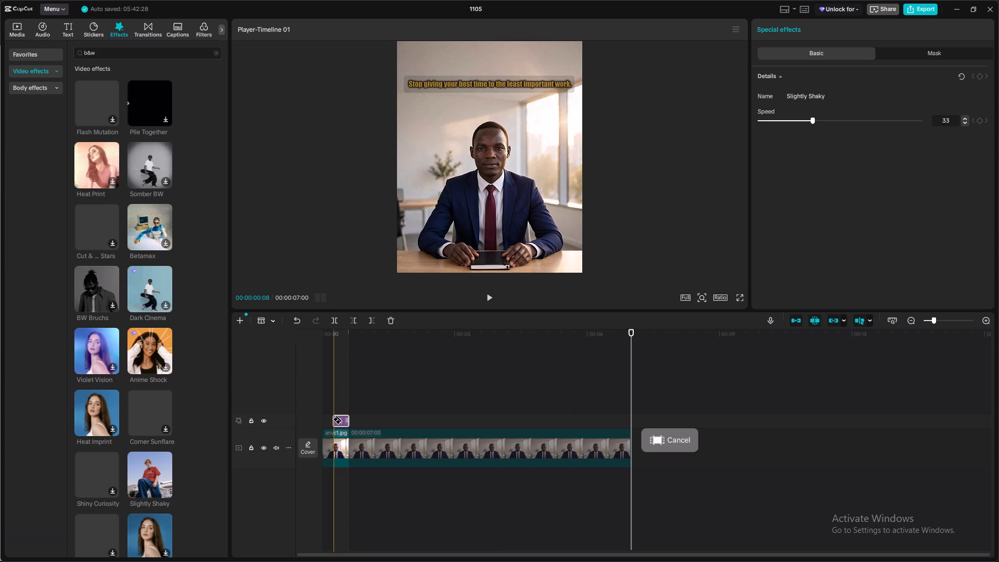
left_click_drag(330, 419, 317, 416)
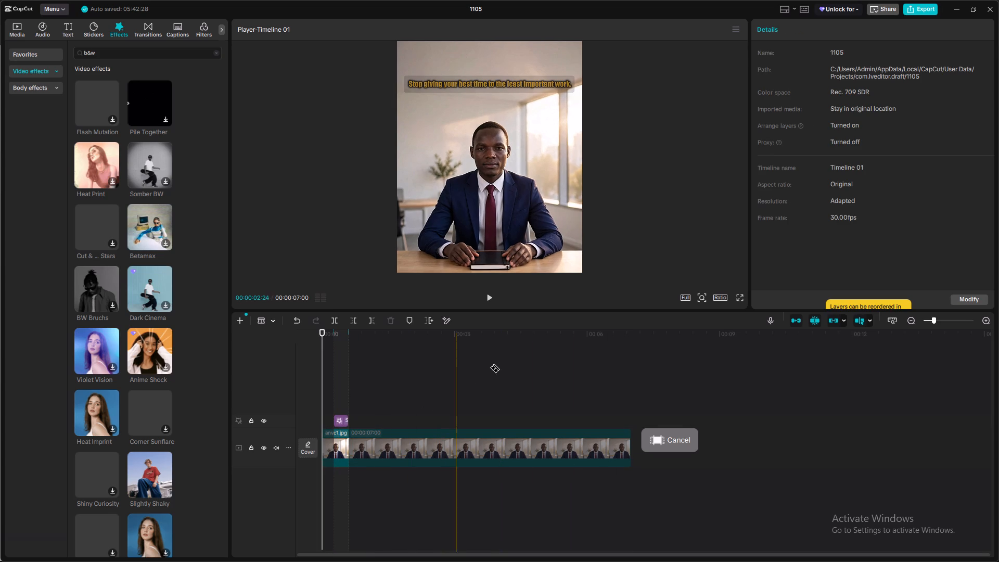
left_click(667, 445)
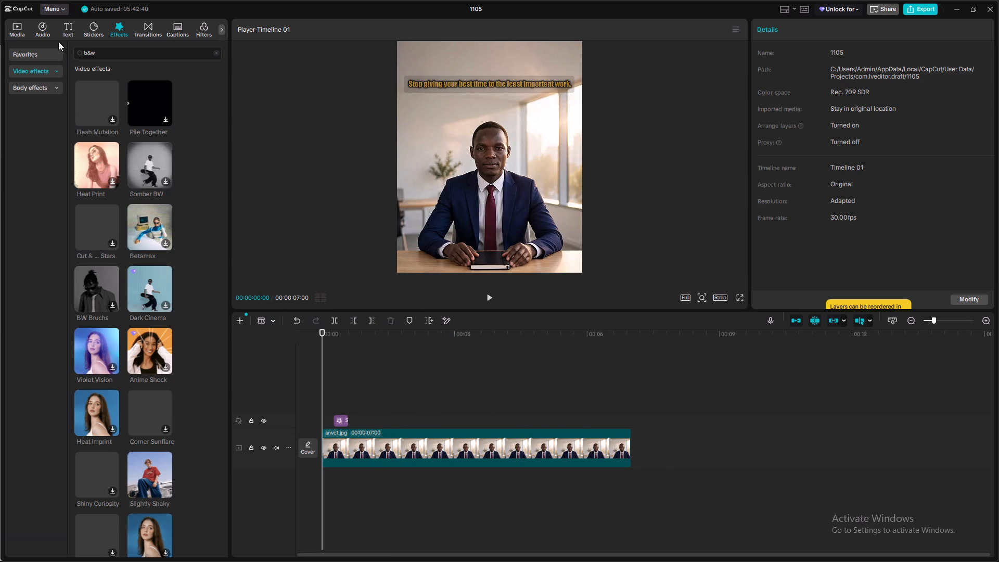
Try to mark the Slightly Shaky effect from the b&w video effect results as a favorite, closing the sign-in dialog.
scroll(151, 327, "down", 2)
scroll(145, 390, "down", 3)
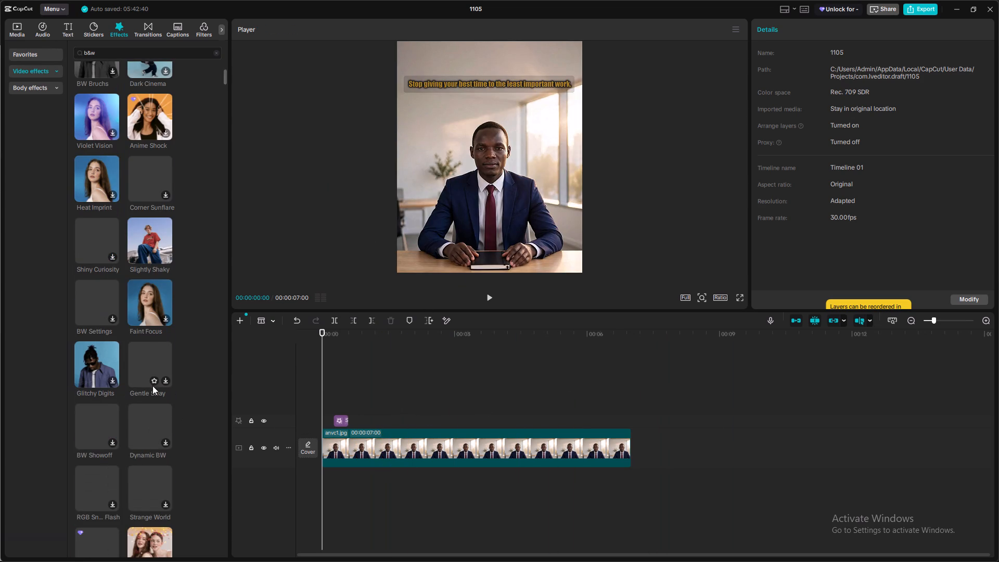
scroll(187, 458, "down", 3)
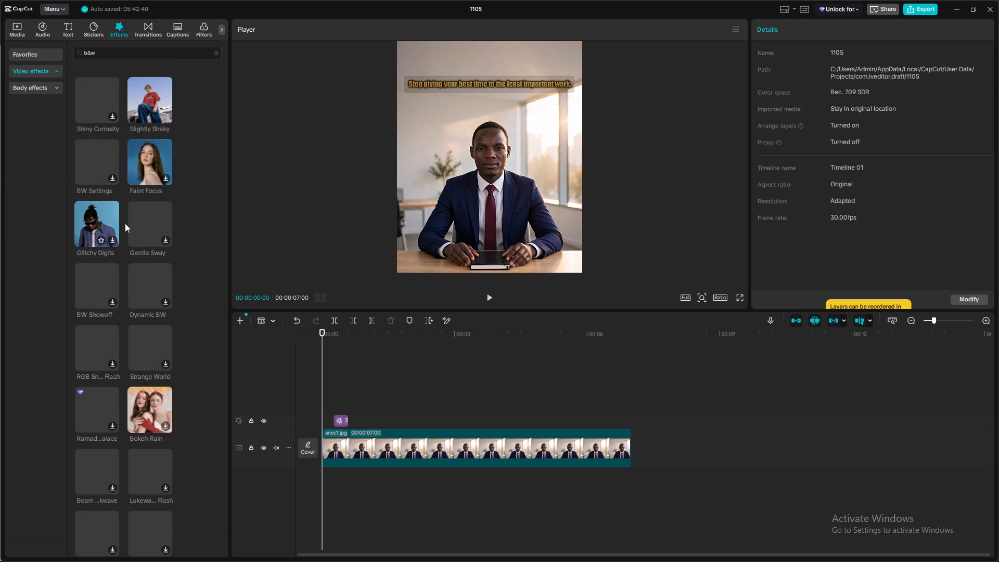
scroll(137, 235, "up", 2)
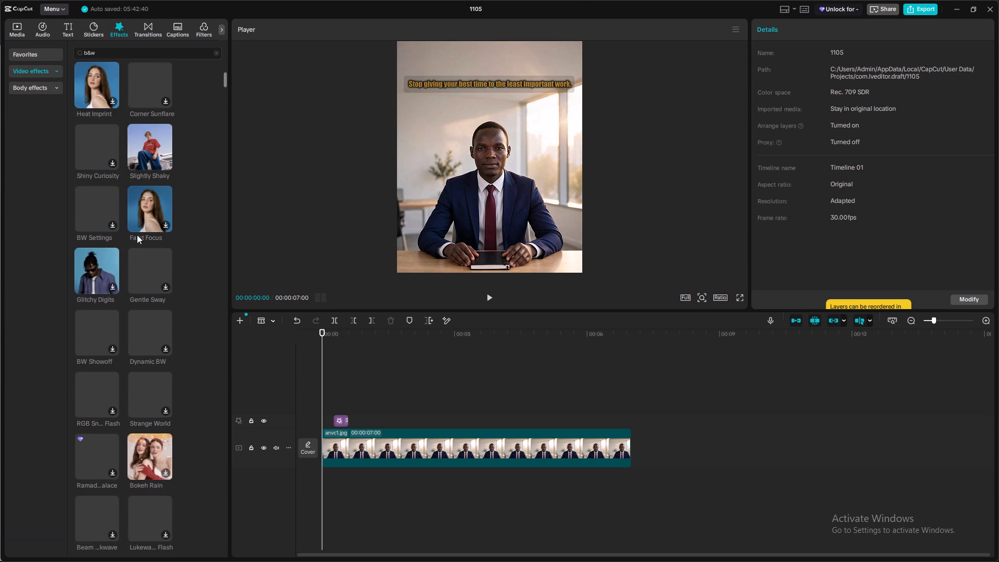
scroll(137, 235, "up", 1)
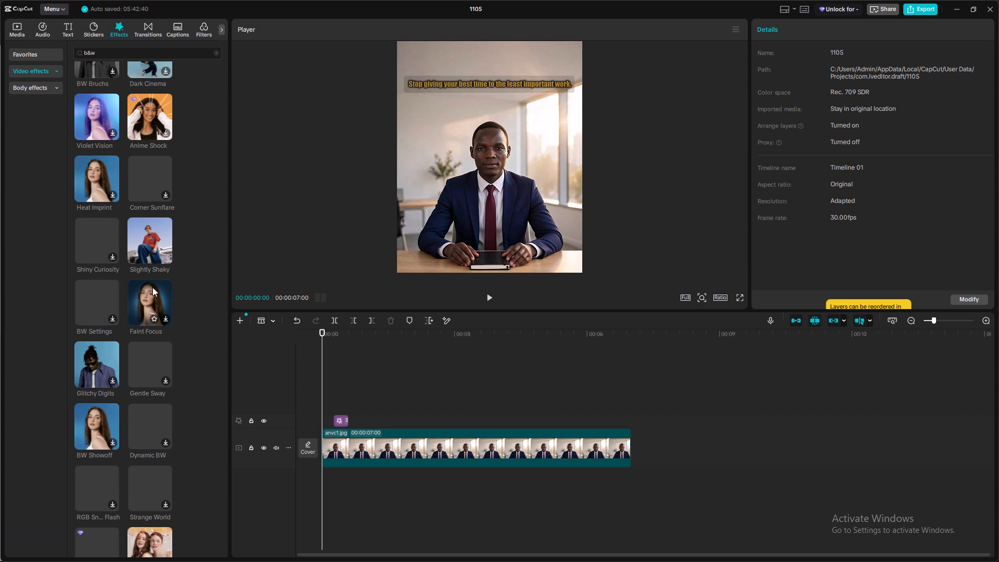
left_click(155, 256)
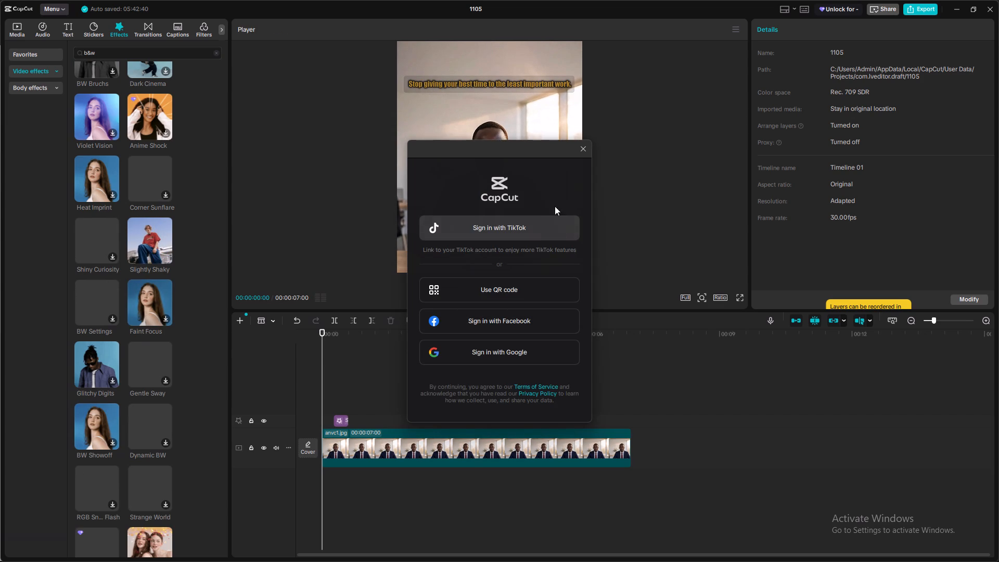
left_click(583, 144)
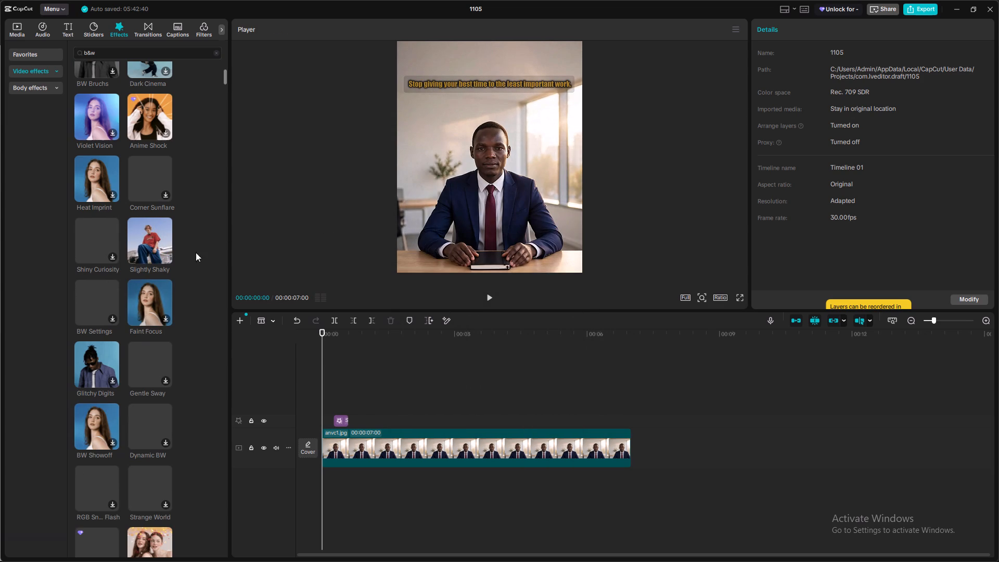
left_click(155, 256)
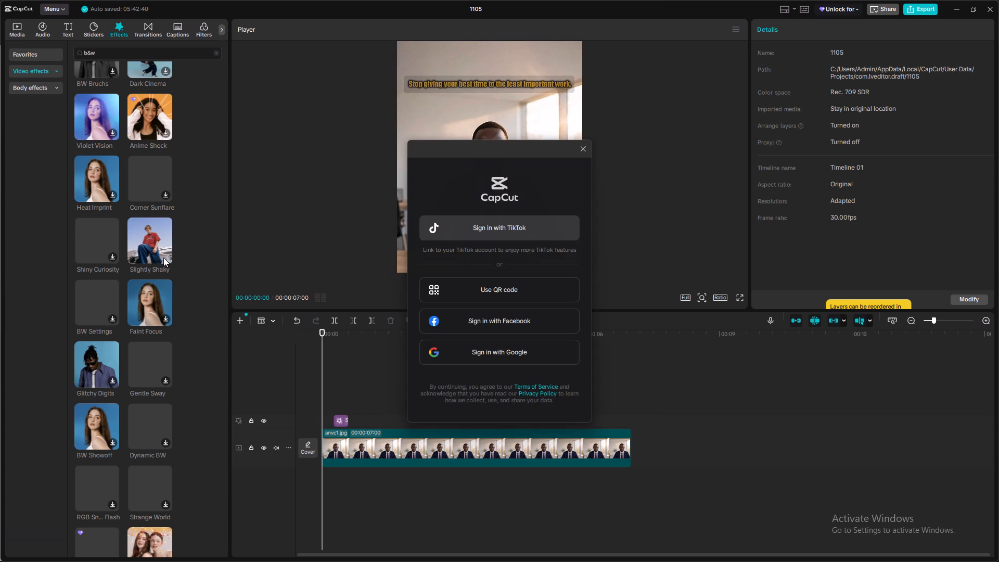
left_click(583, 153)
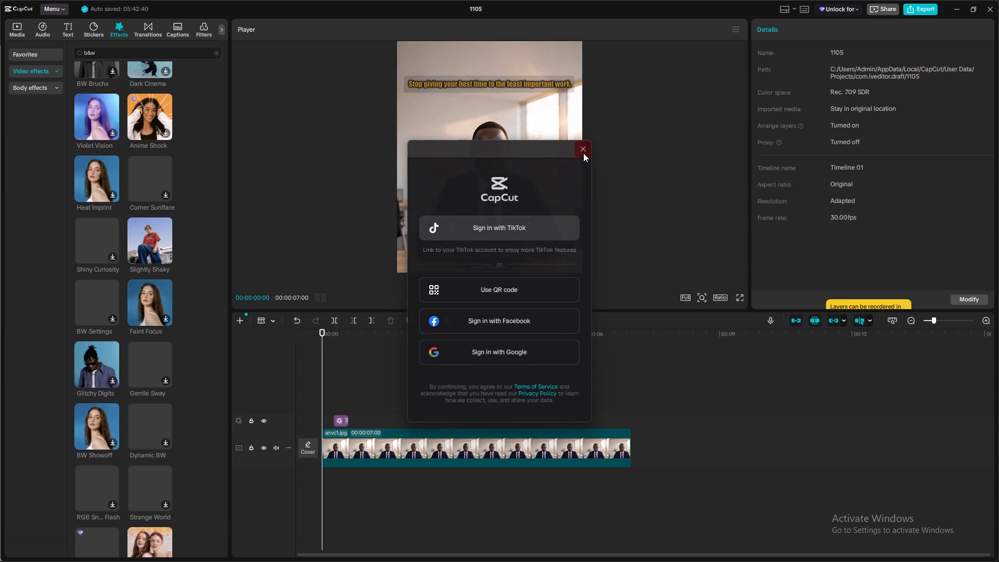
Add the Faint Focus effect to the effect track, shortly after the short Slightly Shaky segment.
scroll(119, 339, "down", 4)
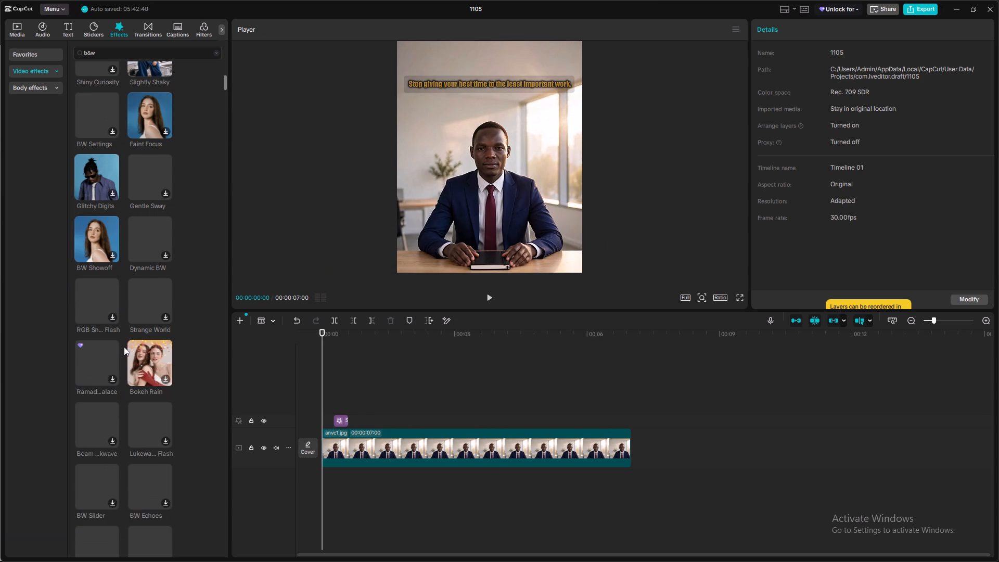
scroll(124, 348, "up", 4)
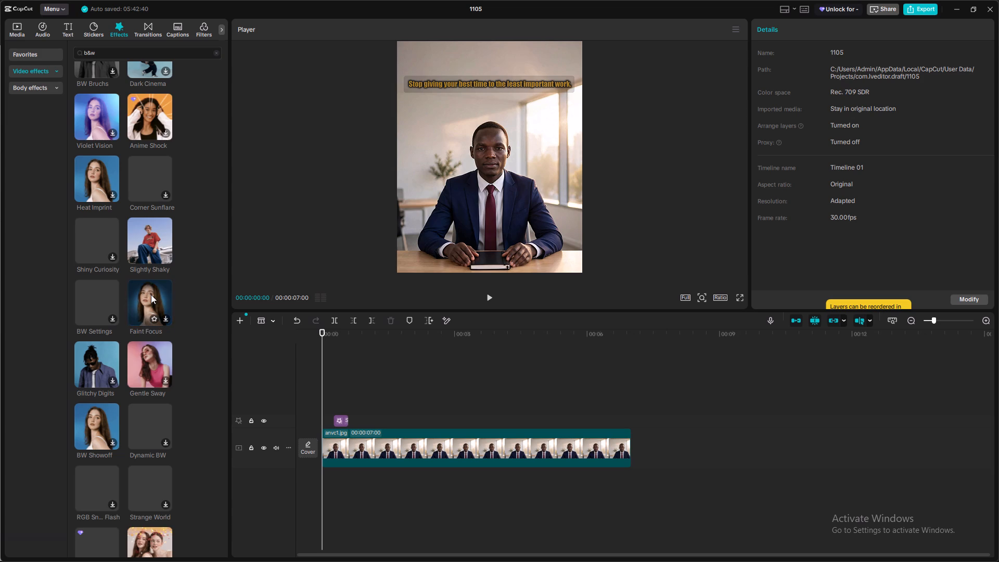
left_click_drag(151, 295, 354, 416)
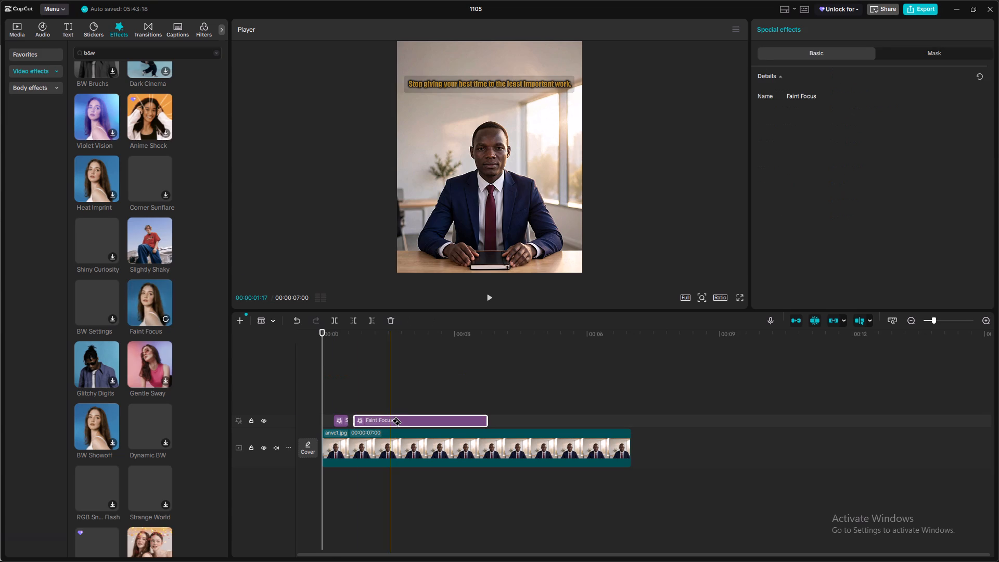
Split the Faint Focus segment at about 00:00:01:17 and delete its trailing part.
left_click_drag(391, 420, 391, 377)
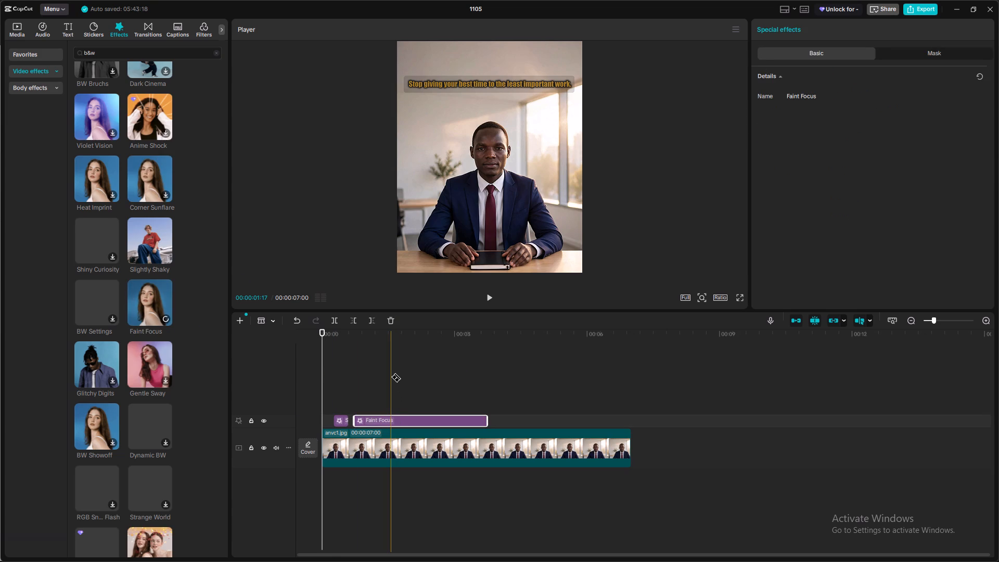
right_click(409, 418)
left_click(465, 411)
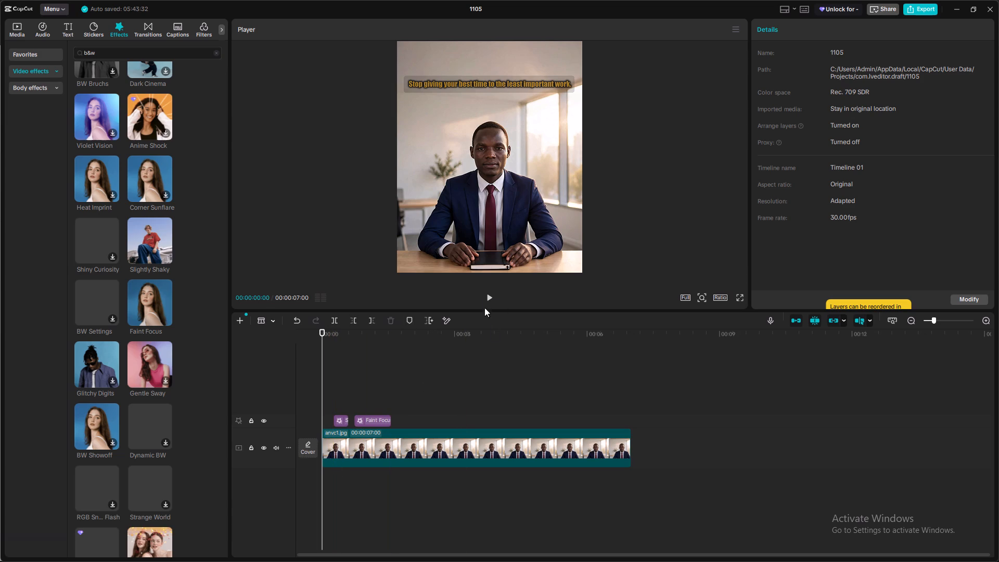
Play the video through to its end to review the effects.
left_click(491, 293)
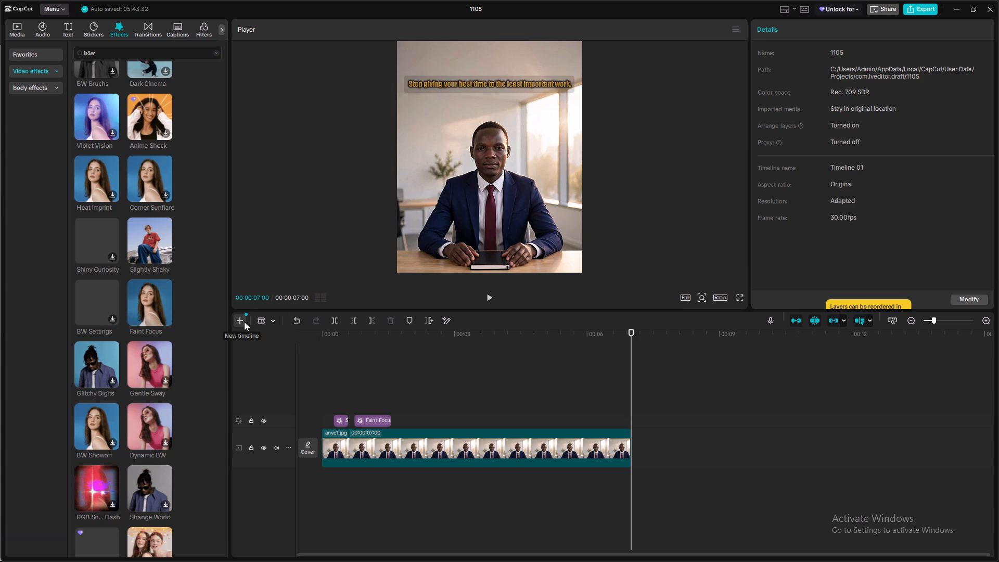
Switch to the Select tool and move the Faint Focus segment to the timeline start, on its own track below Slightly Shaky.
left_click(271, 320)
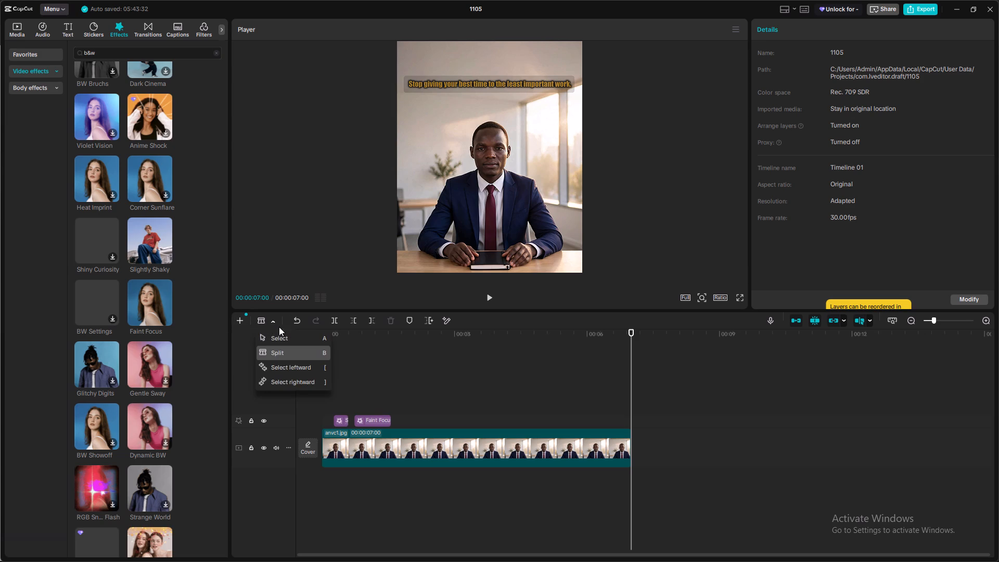
left_click(284, 338)
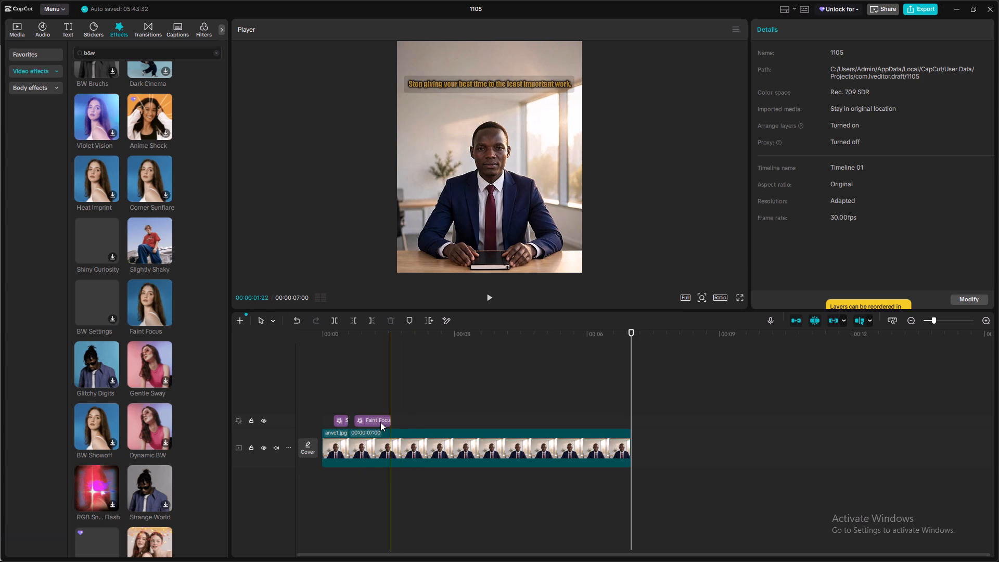
left_click(380, 418)
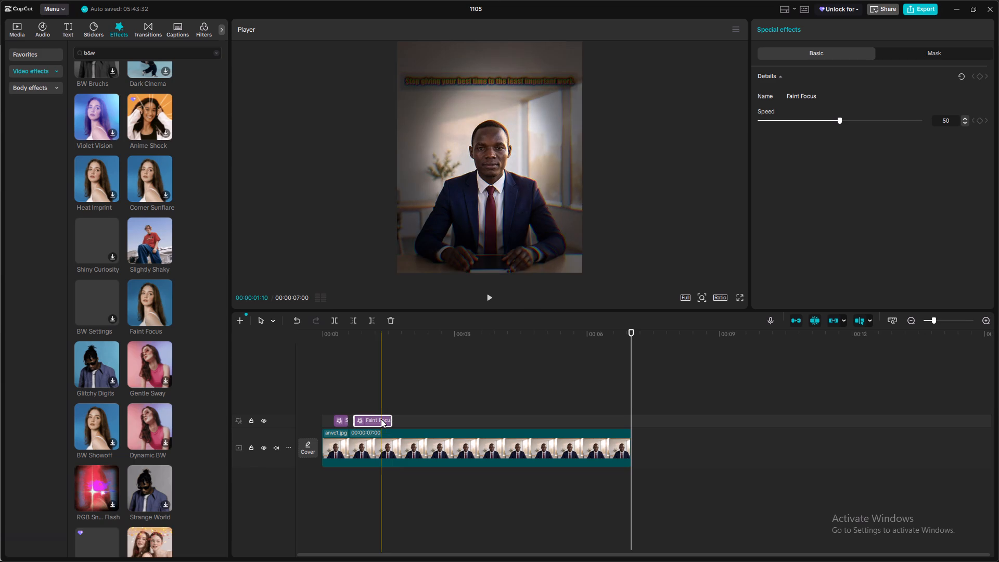
left_click_drag(381, 419, 385, 484)
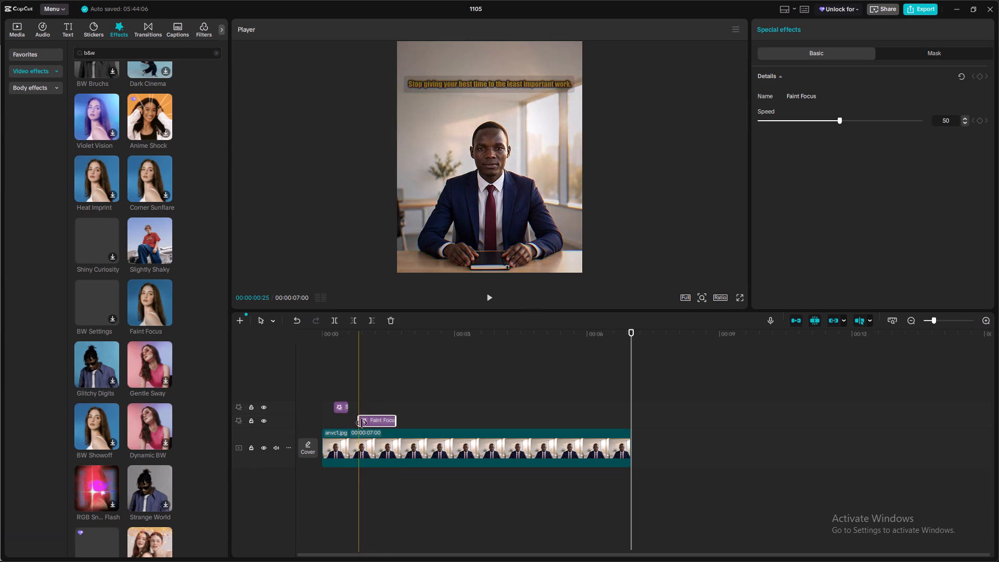
left_click_drag(373, 417, 349, 413)
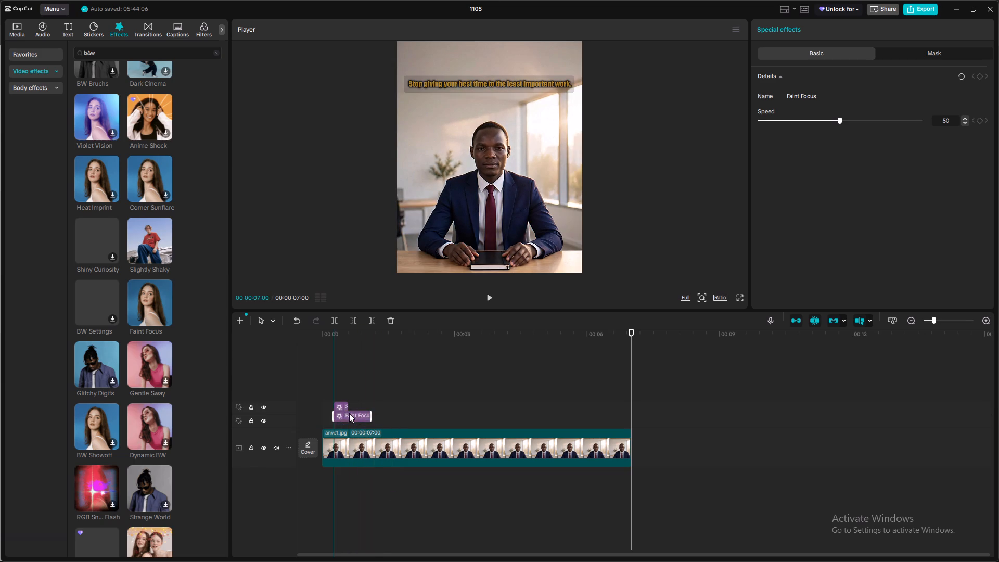
left_click_drag(349, 413, 338, 420)
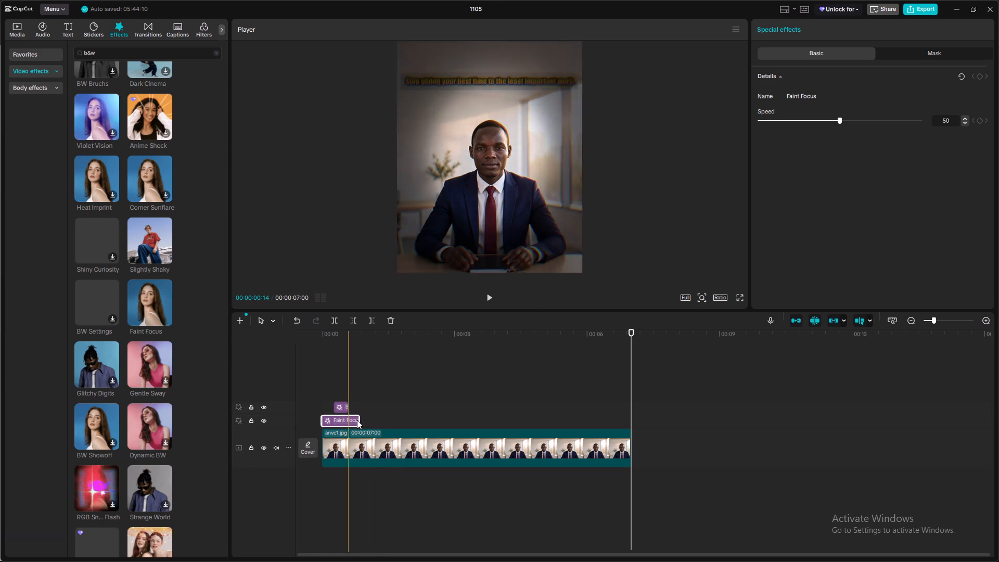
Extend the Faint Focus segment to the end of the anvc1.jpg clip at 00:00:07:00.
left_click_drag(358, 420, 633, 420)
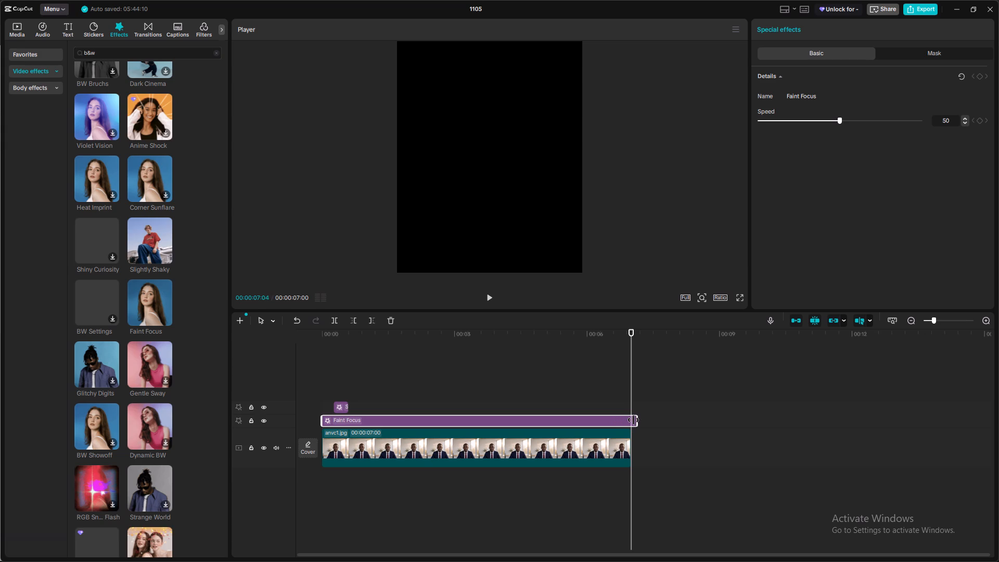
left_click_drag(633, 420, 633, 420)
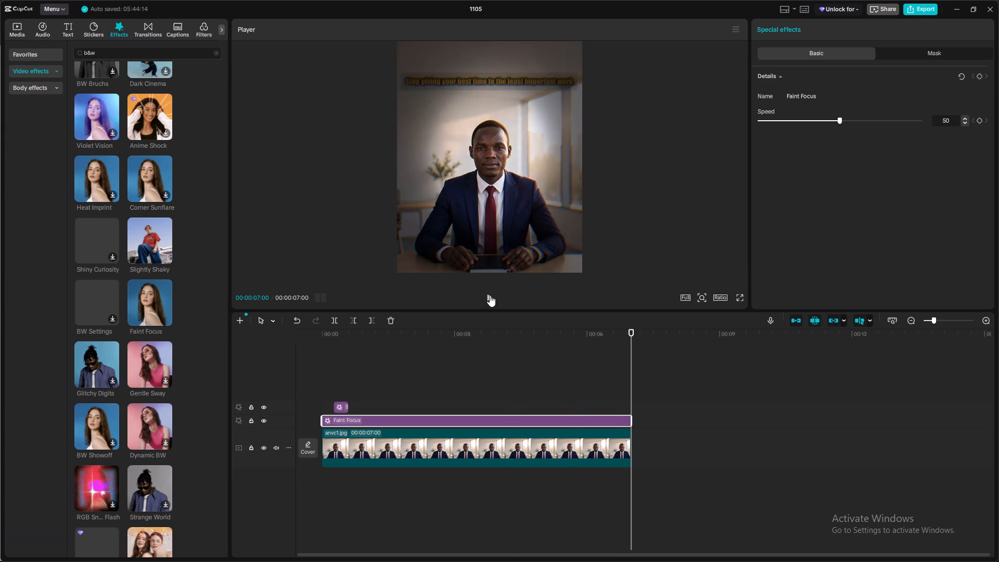
Play the video with the extended Faint Focus effect and pause it near the end.
left_click(484, 292)
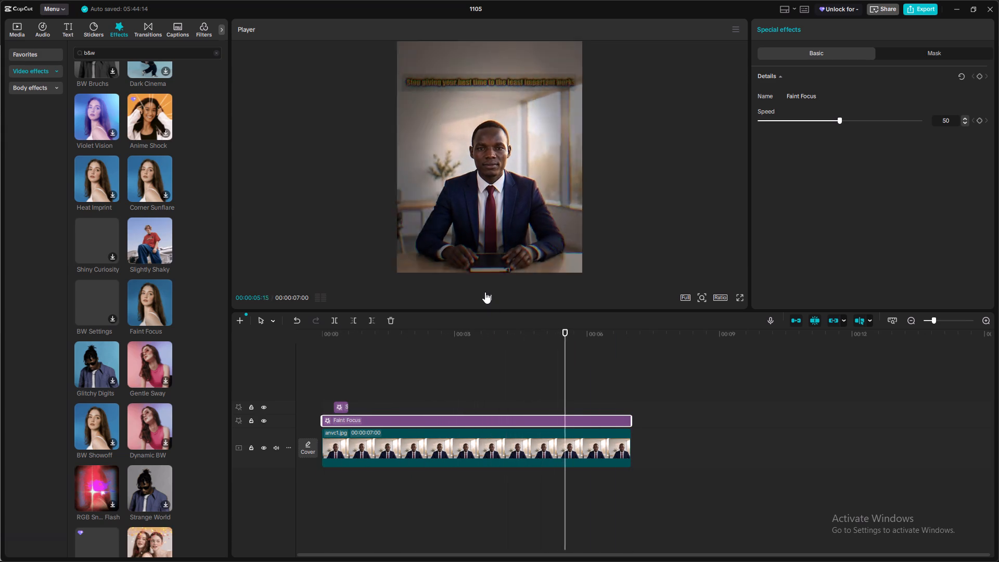
left_click(485, 292)
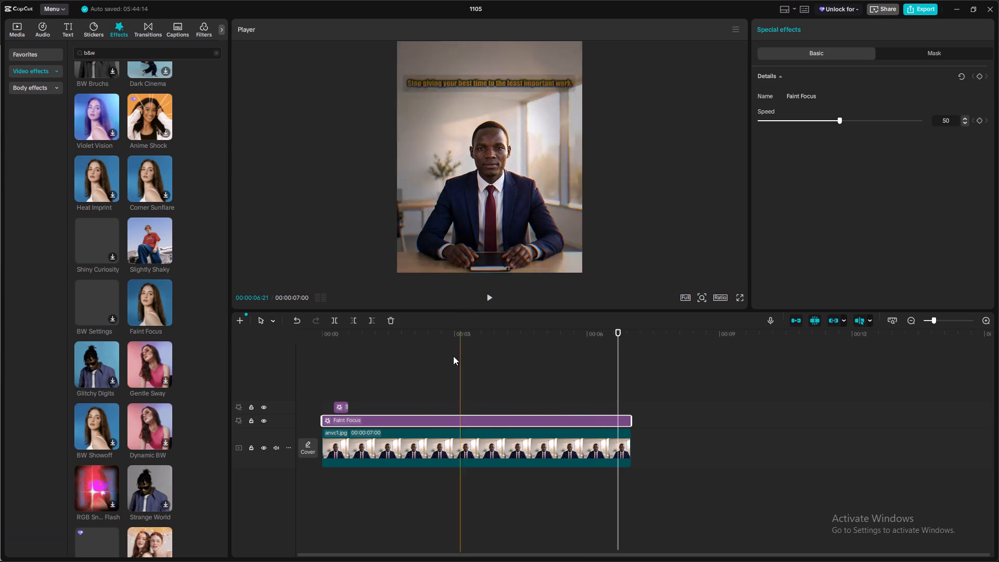
Shorten the Faint Focus segment so it covers only about the first 8 frames of the clip.
left_click_drag(631, 420, 447, 427)
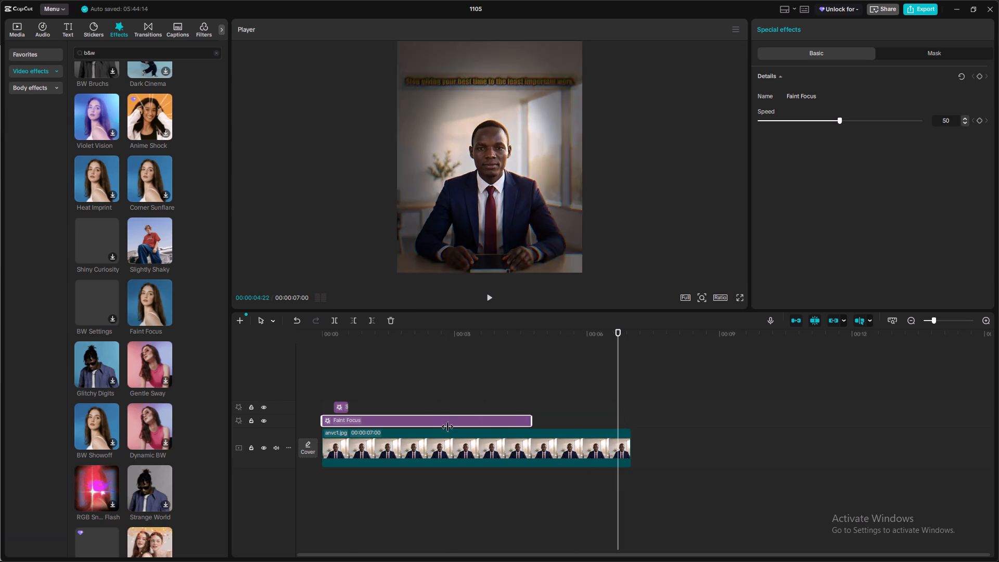
left_click_drag(447, 427, 336, 427)
Move the Slightly Shaky segment directly after Faint Focus on the same track and extend it to the end of the clip.
left_click(341, 407)
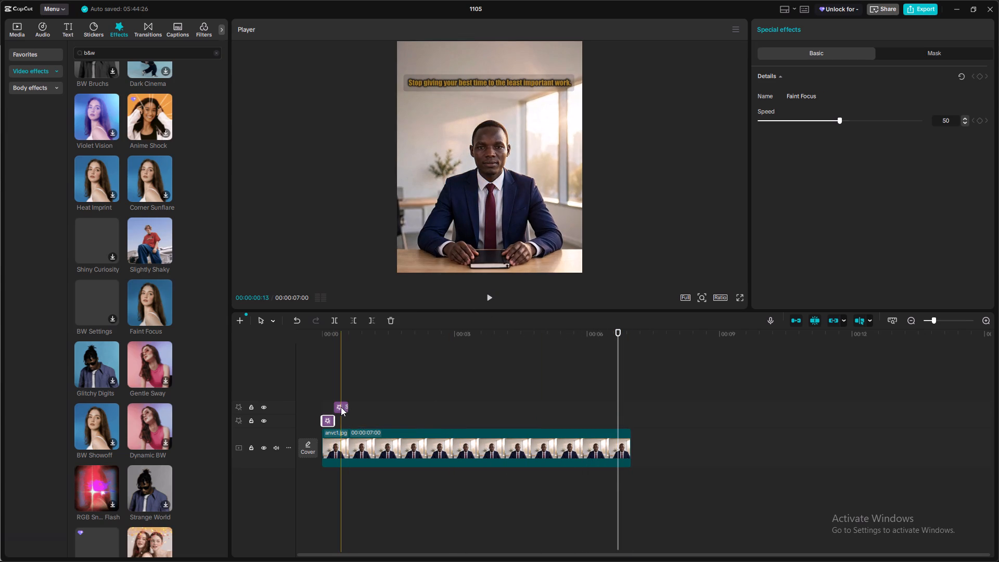
left_click_drag(341, 406, 344, 420)
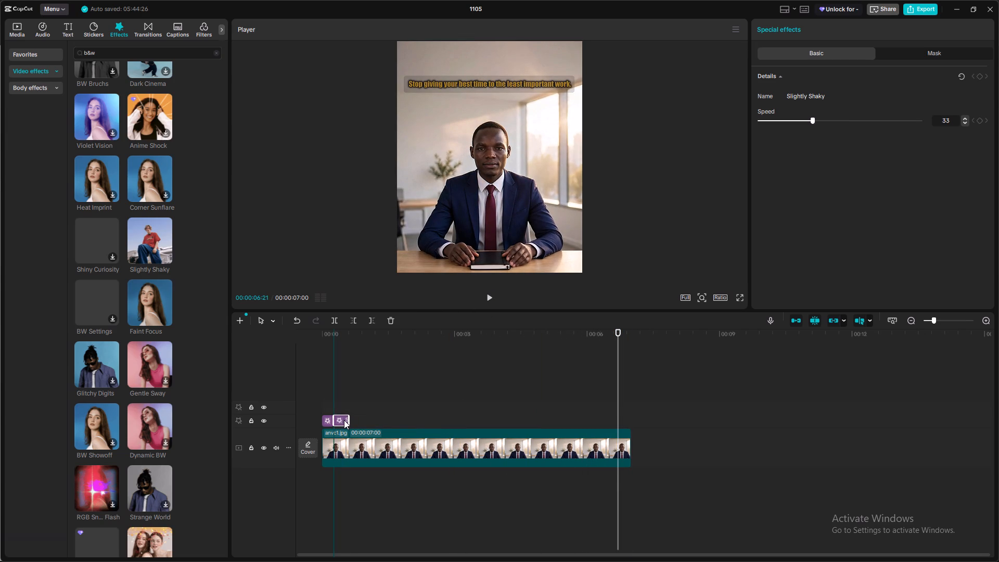
left_click_drag(344, 420, 343, 420)
left_click_drag(349, 417, 629, 423)
Play the video to review Faint Focus followed by Slightly Shaky, and pause partway through the replay.
left_click(488, 297)
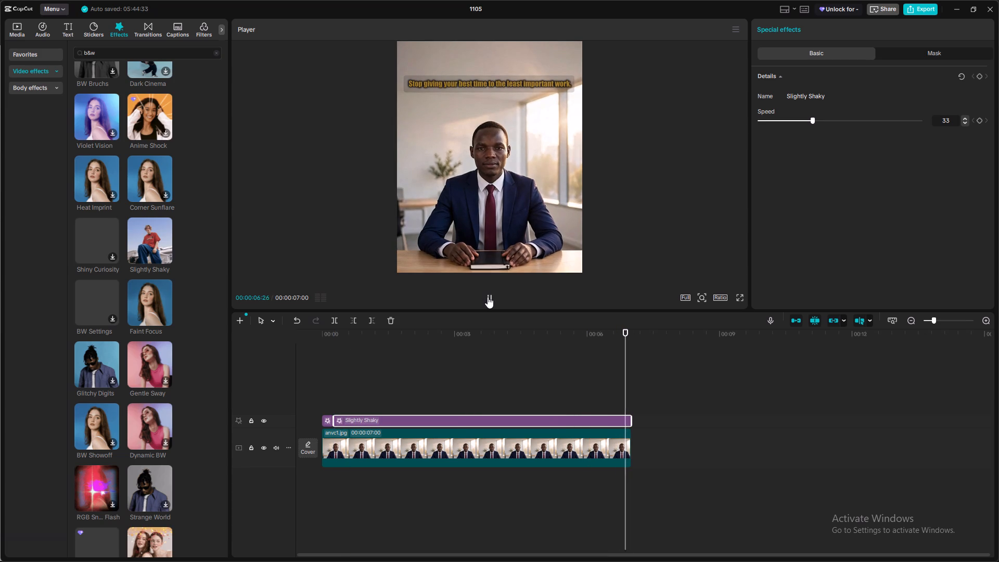
left_click(490, 298)
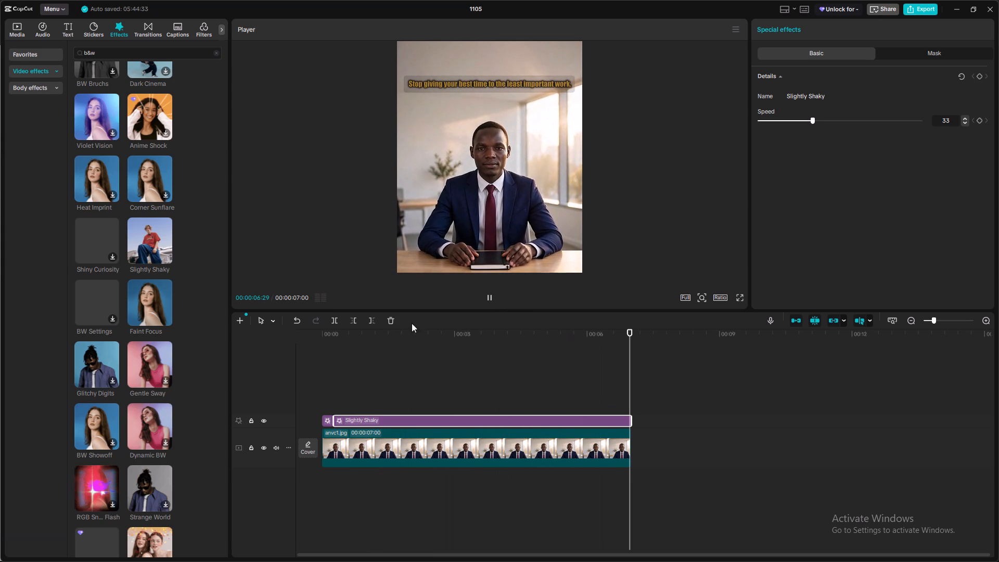
left_click(329, 421)
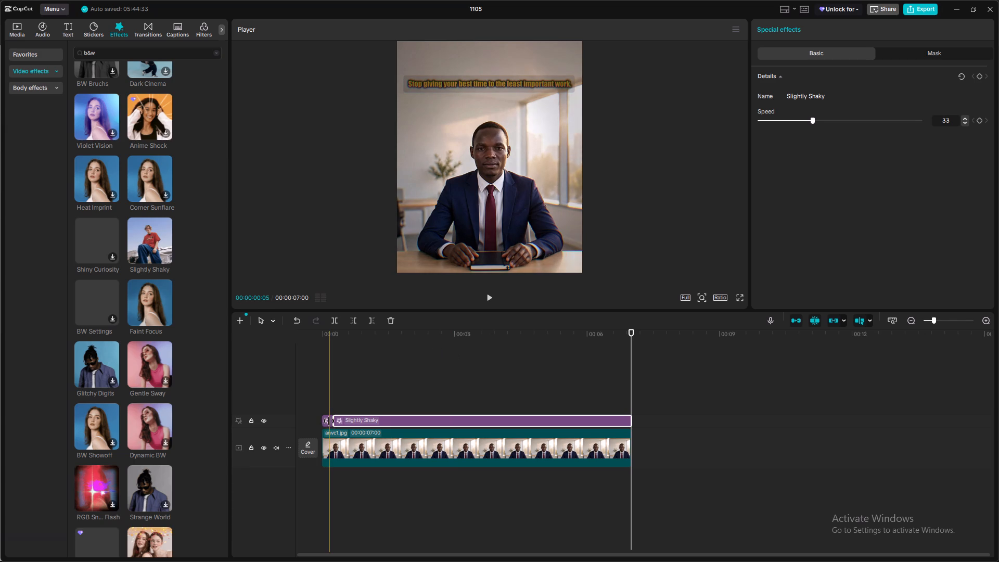
left_click(376, 417)
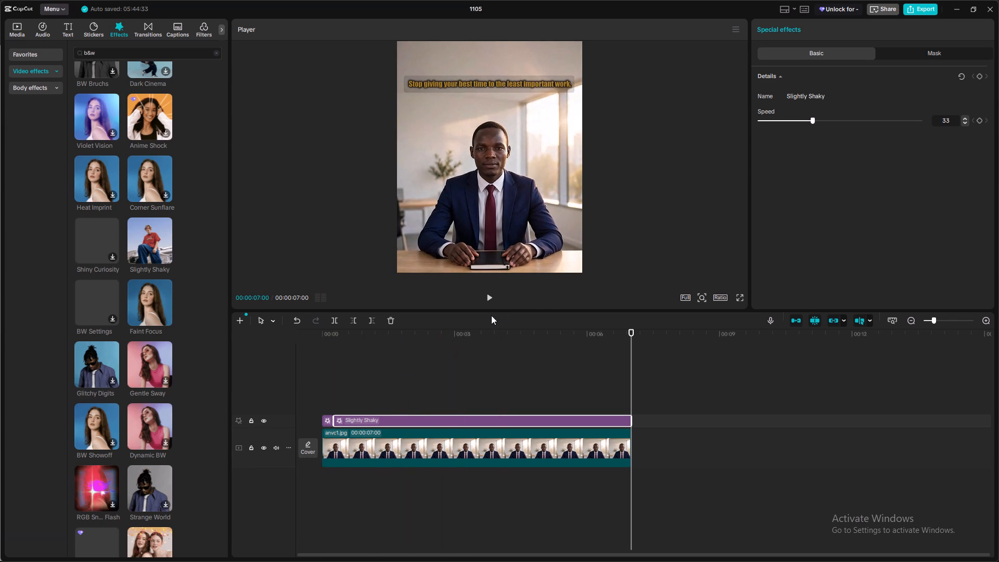
left_click(487, 296)
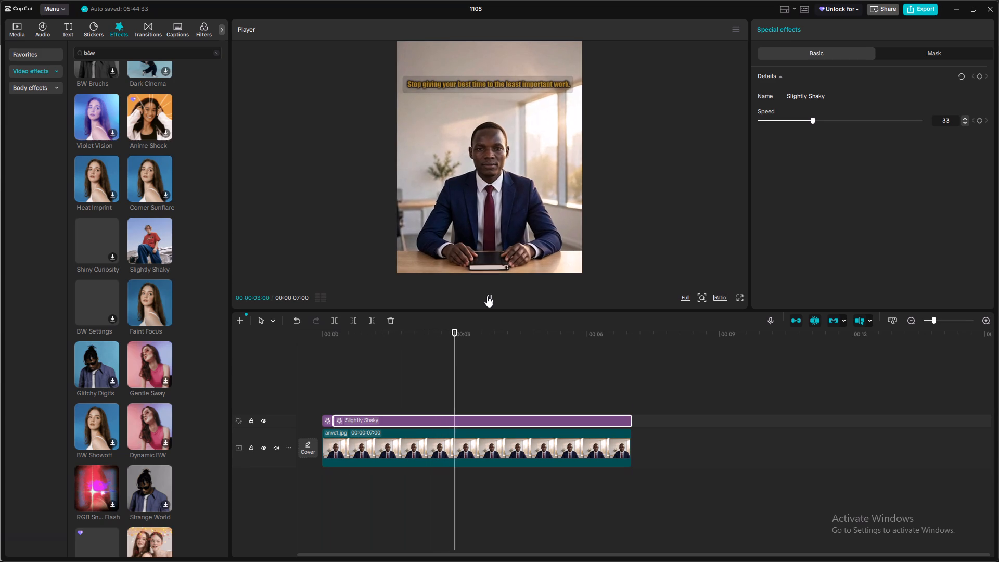
left_click(487, 296)
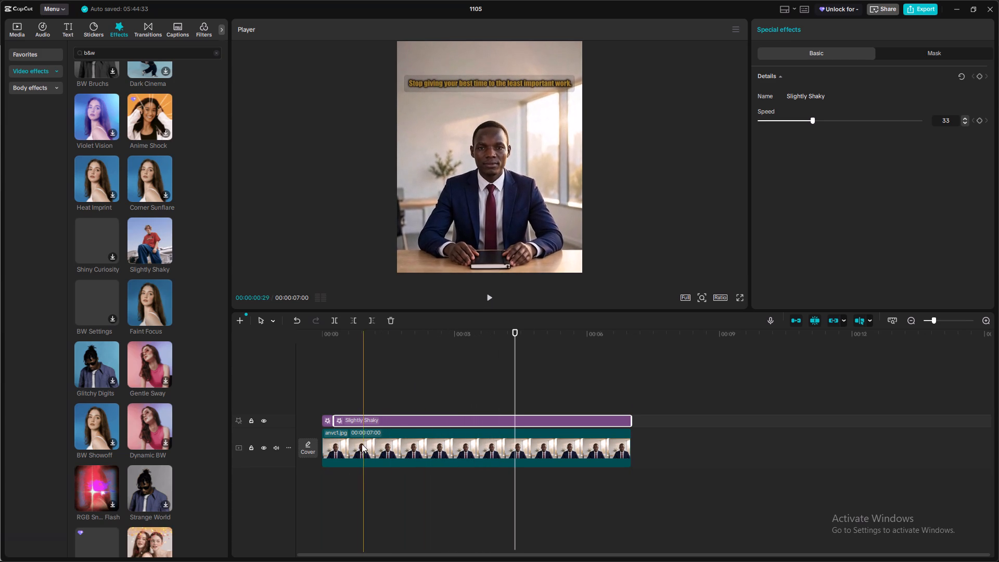
Trim the start of the Slightly Shaky segment to about 00:00:00:29, leaving its end at the clip's end.
left_click(362, 417)
left_click_drag(332, 419, 338, 421)
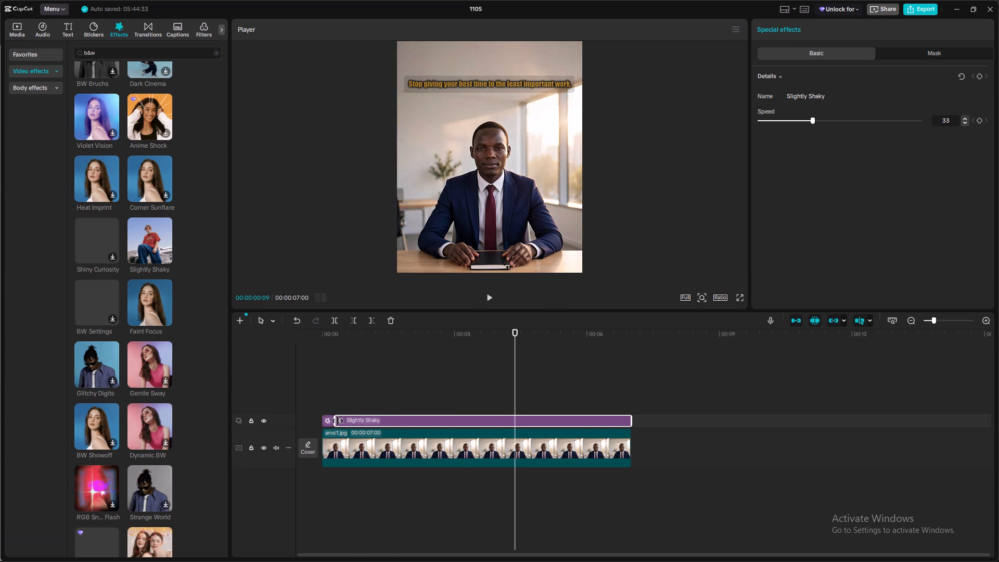
left_click_drag(338, 421, 365, 423)
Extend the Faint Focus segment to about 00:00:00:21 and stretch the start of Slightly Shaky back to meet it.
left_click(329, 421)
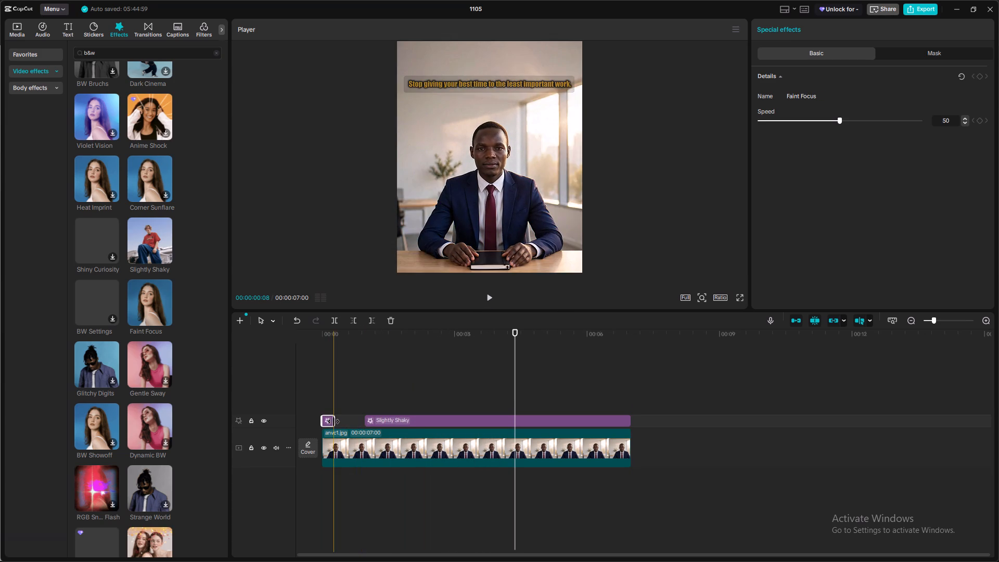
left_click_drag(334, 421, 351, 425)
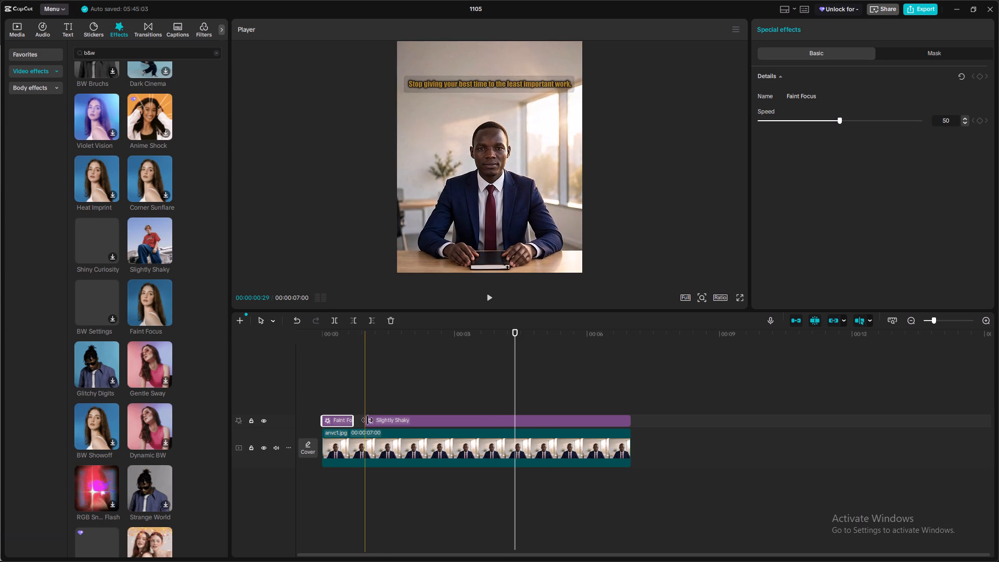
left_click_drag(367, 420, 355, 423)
Play the video to review the adjusted Faint Focus and Slightly Shaky timing, pausing early in the replay.
left_click(488, 296)
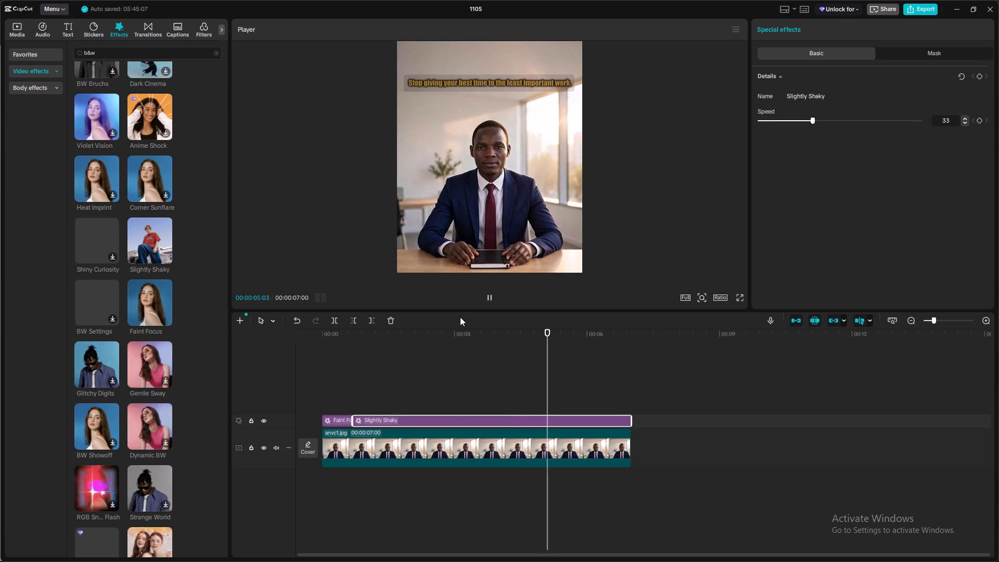
left_click(489, 298)
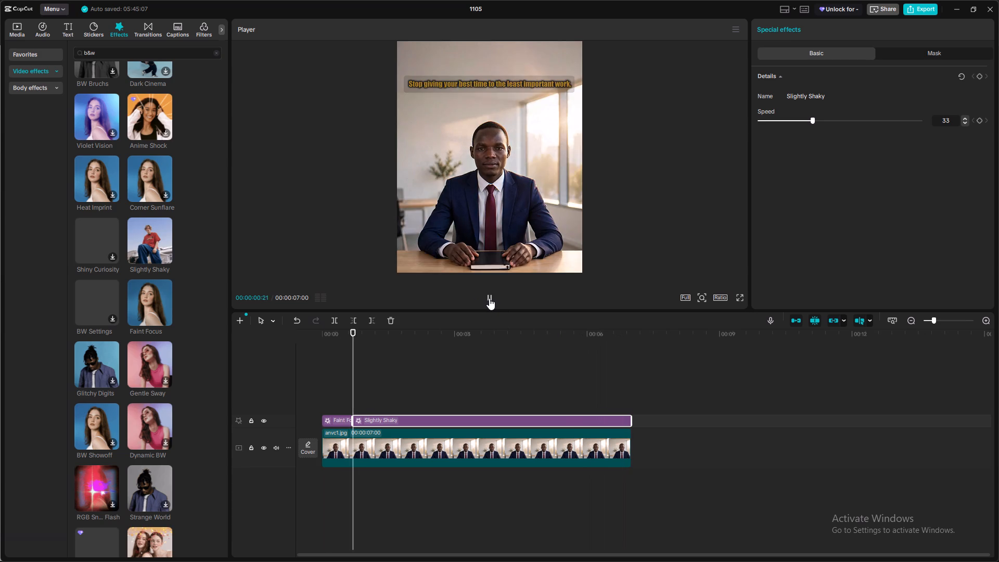
left_click(489, 298)
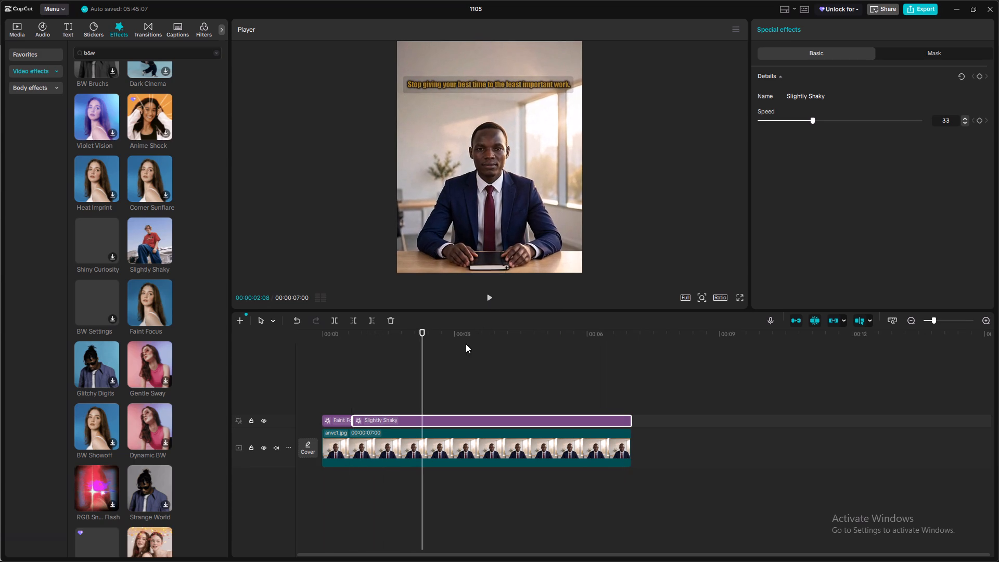
Delete the Faint Focus segment from the effects track.
left_click(339, 416)
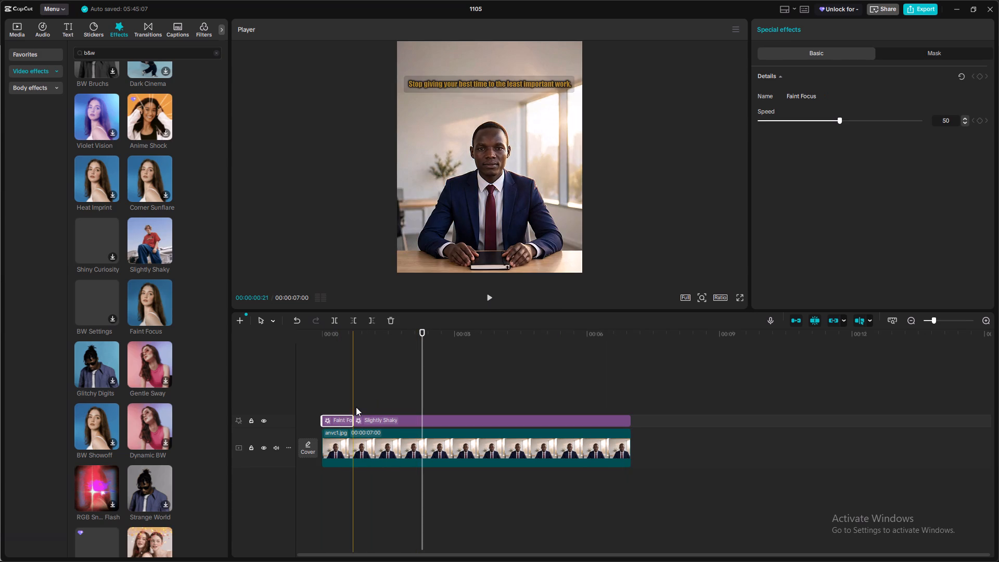
key("BackSpace")
Extend the start of the Slightly Shaky segment back to 00:00:00:00 so the effect covers the whole anvc1.jpg clip.
left_click(375, 416)
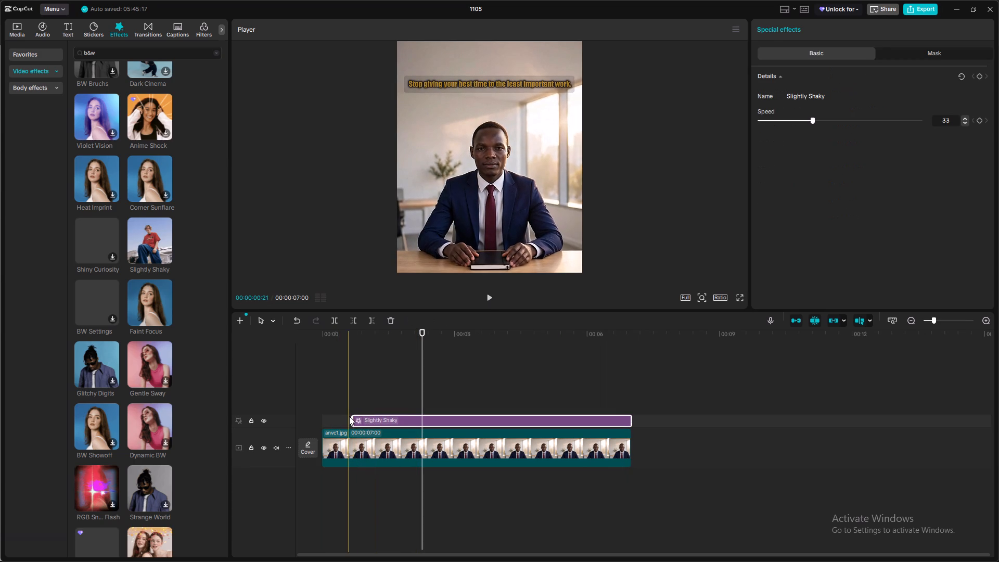
left_click_drag(351, 417, 320, 417)
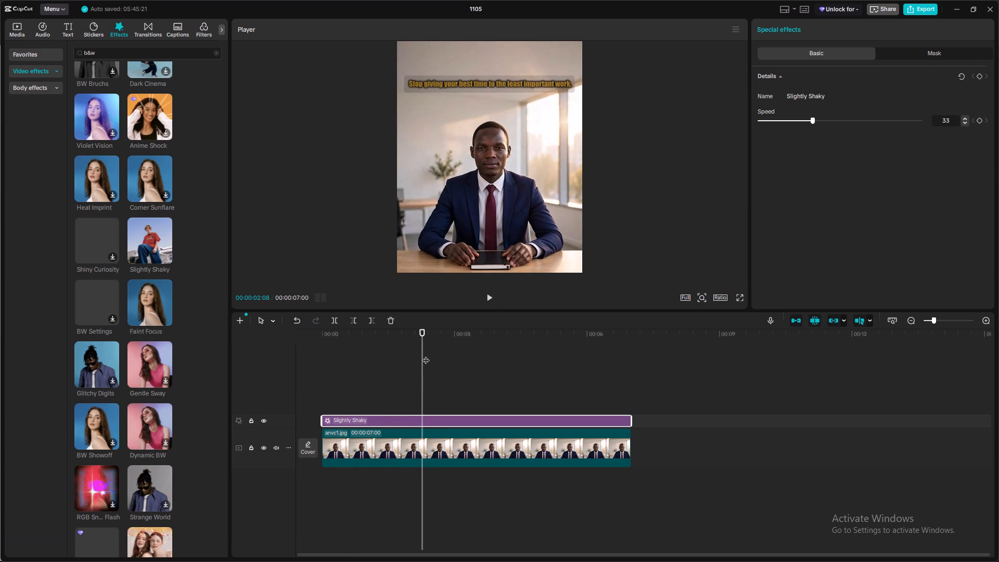
left_click_drag(420, 357, 276, 374)
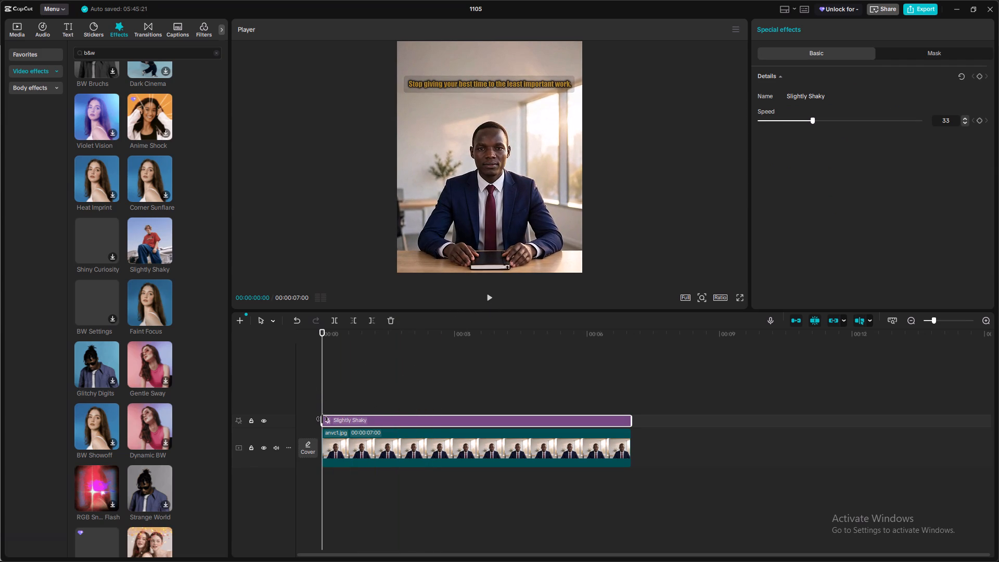
left_click(322, 419)
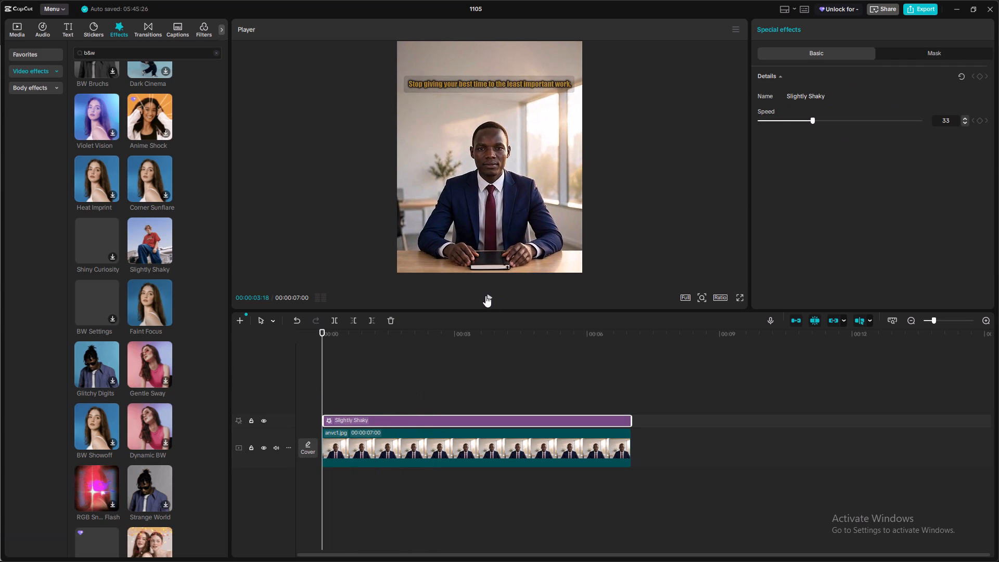
Play the video through from the start to review Slightly Shaky alone, replaying it before pausing.
left_click(487, 295)
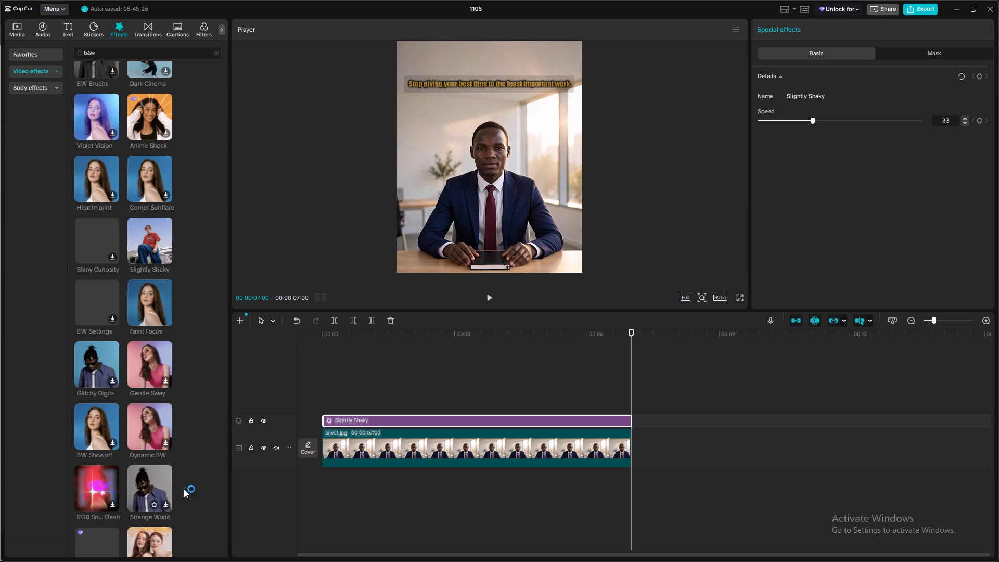
left_click(490, 296)
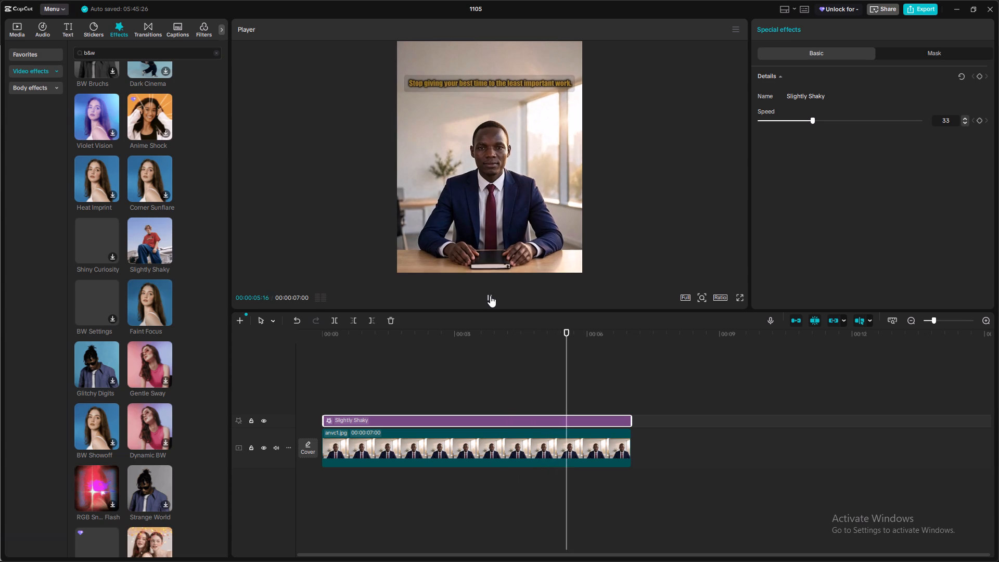
left_click(490, 296)
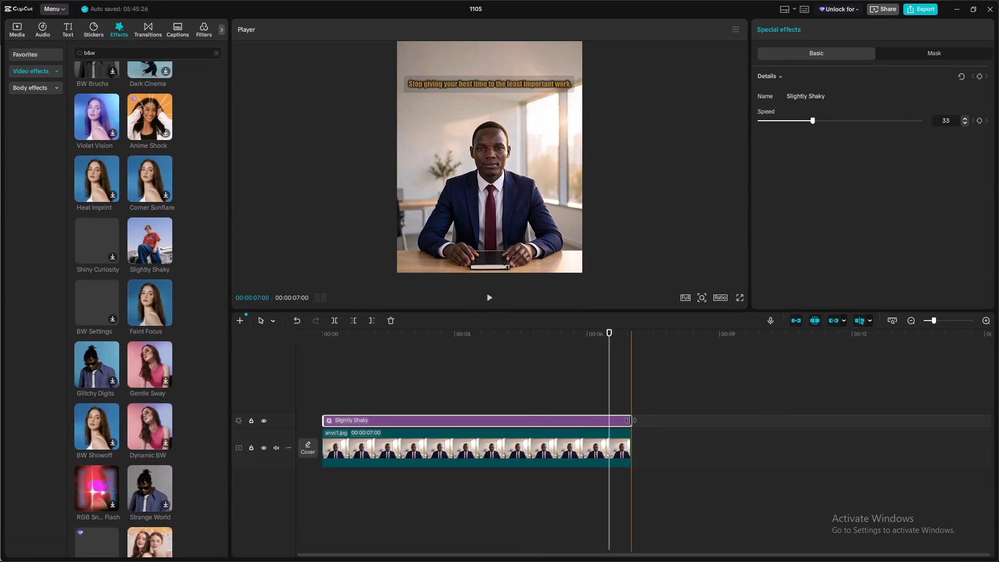
Trim the end of the Slightly Shaky segment back to about 6 seconds, short of the anvc1.jpg clip's end.
left_click_drag(631, 420, 592, 426)
Play the video to review the ending with the shortened Slightly Shaky effect, replaying it from the start before pausing.
left_click(492, 297)
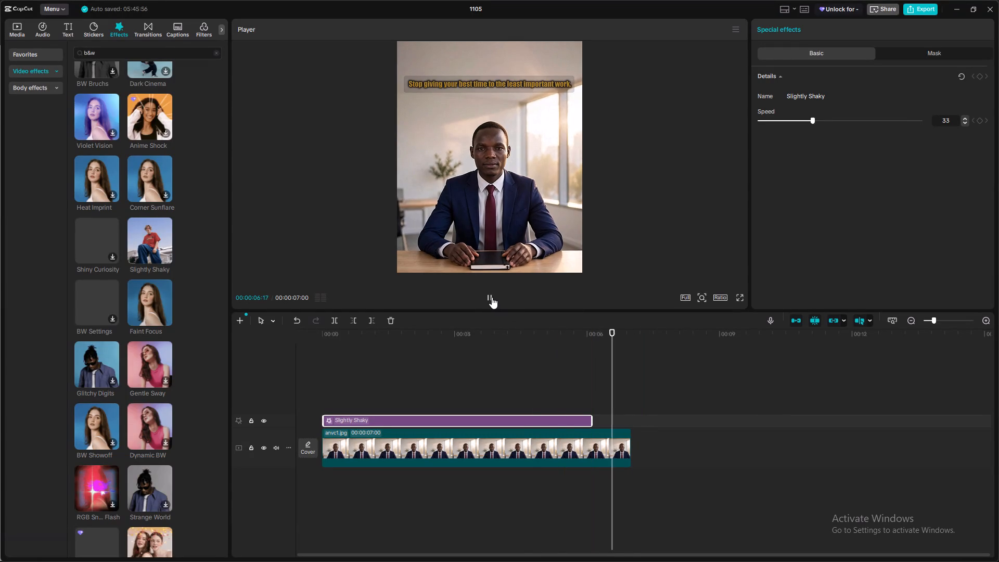
left_click(492, 297)
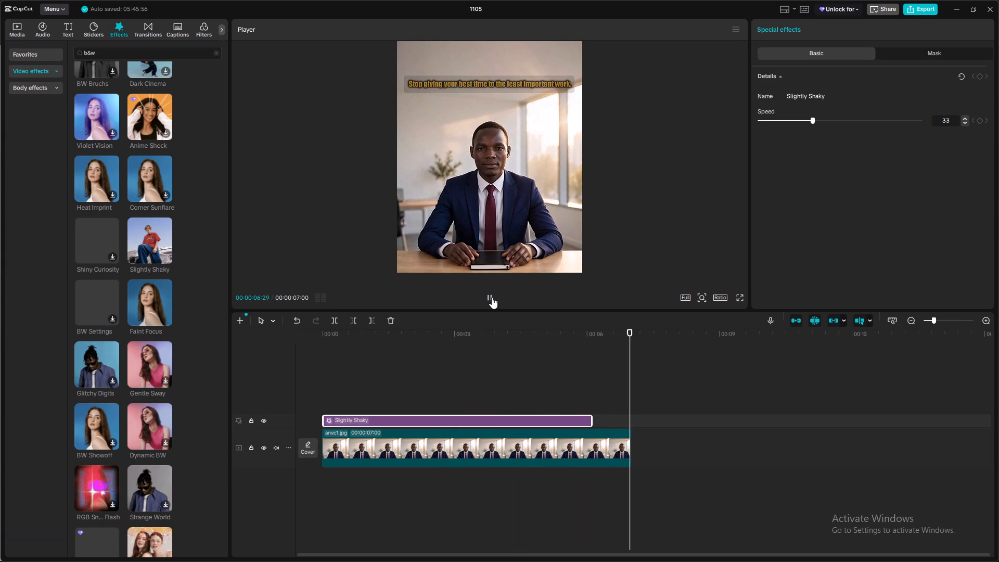
left_click(492, 297)
left_click(492, 297)
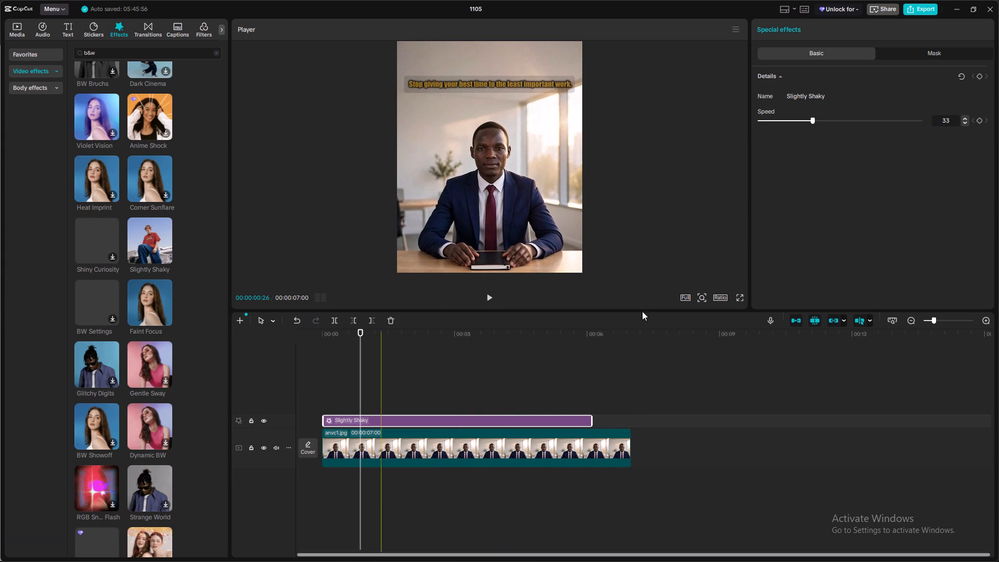
Switch to the Chrome window with the YouTube pages and open pixabay.com in a new tab.
left_click(955, 4)
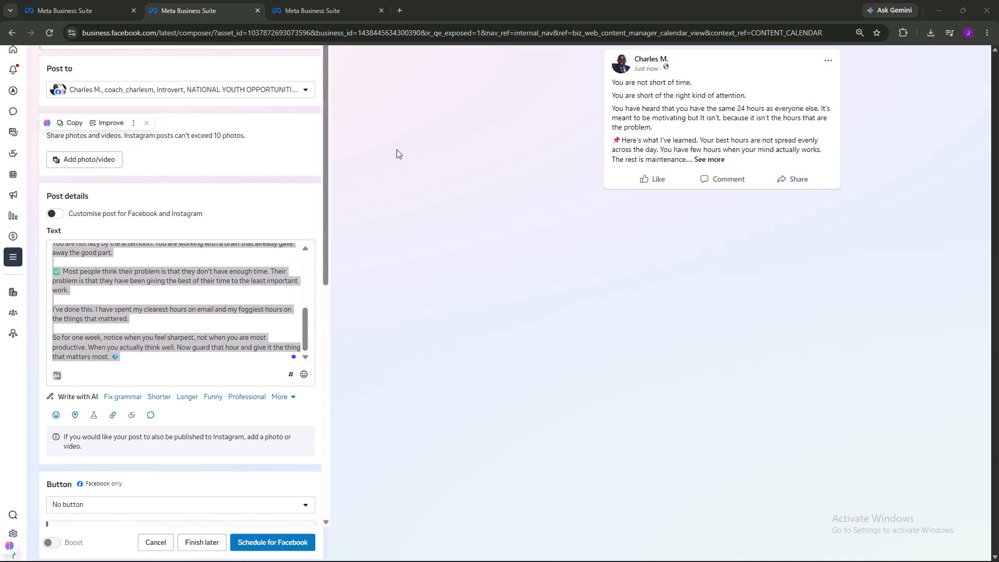
left_click(342, 6)
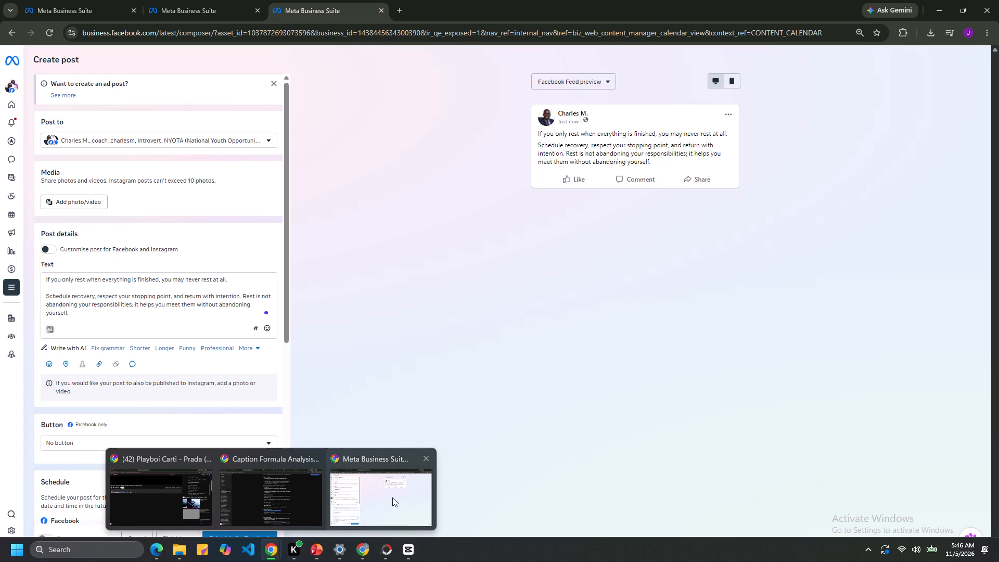
left_click(173, 476)
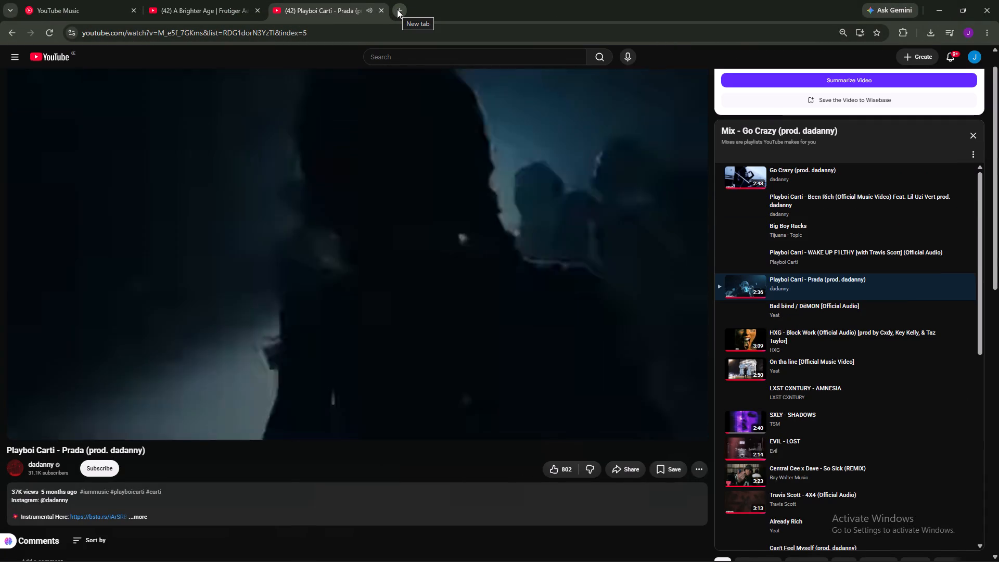
left_click(397, 9)
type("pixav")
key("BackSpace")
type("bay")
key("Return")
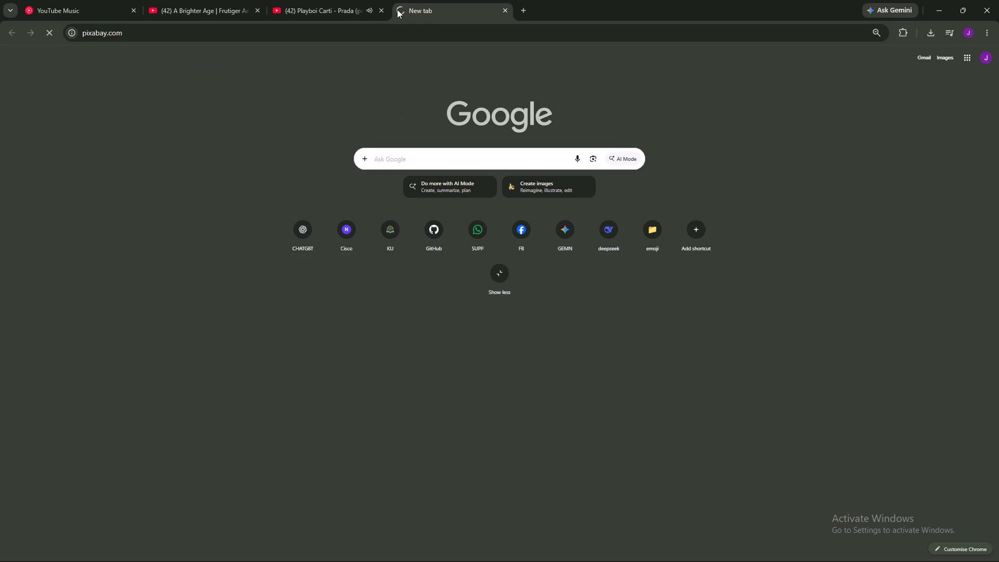
Switch to YouTube in Chrome and play Already Rich by Yeat from the Go Crazy mix.
left_click(347, 16)
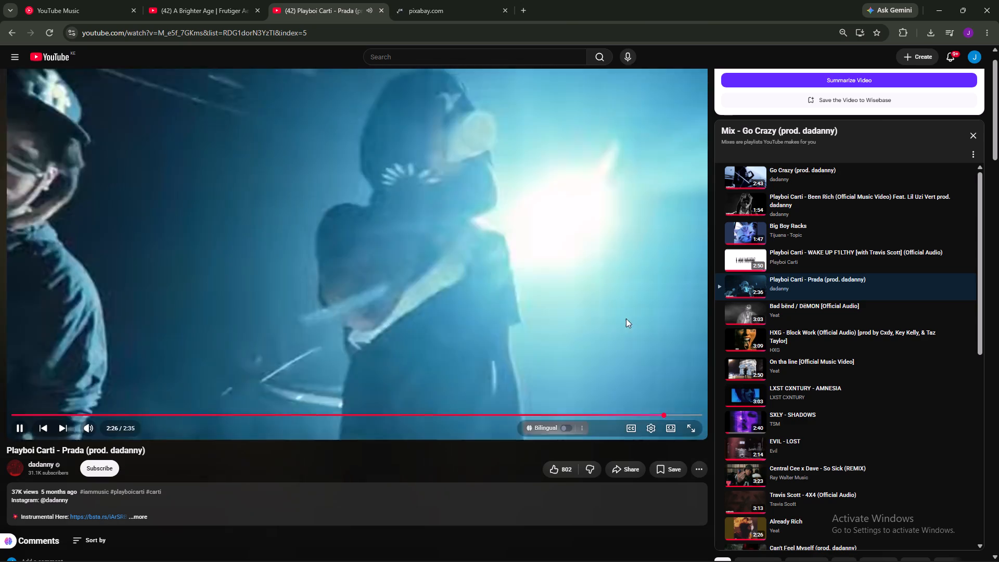
left_click(360, 6)
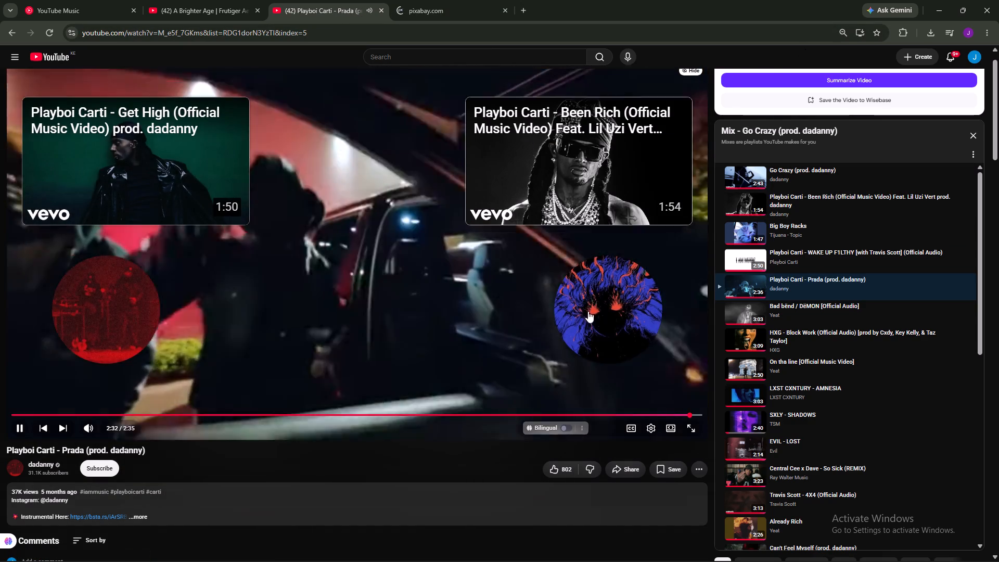
scroll(646, 320, "down", 4)
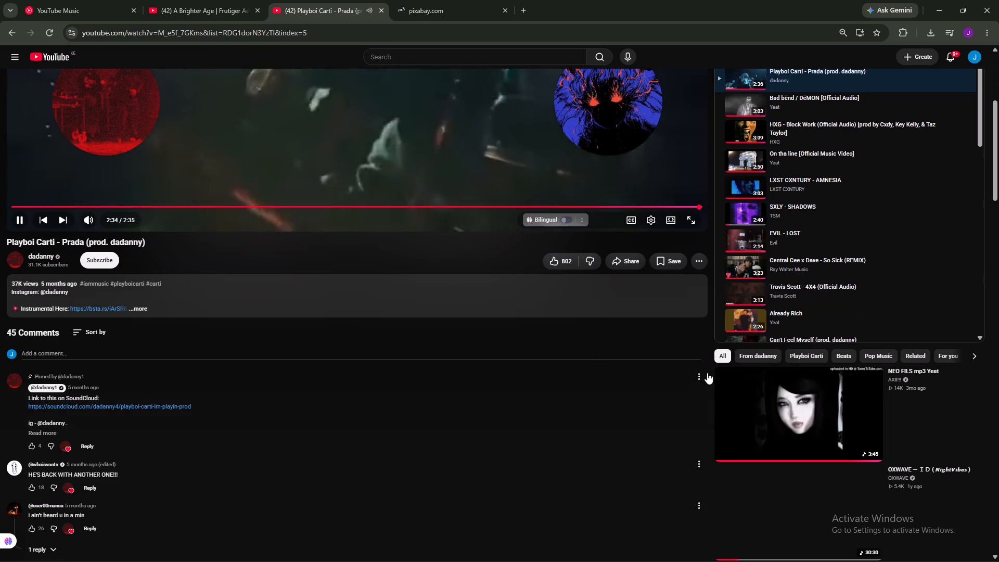
scroll(800, 387, "down", 3)
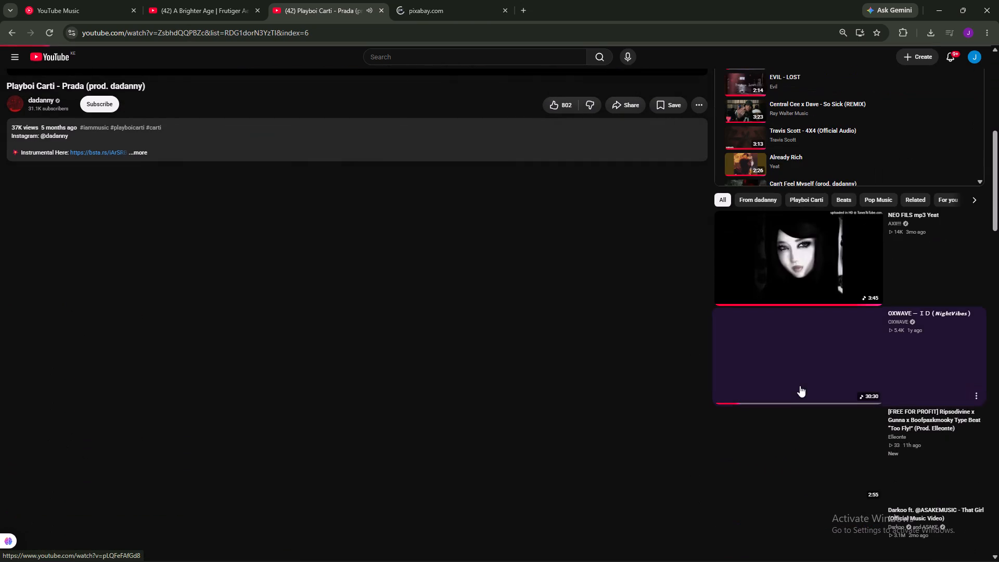
scroll(786, 344, "up", 2)
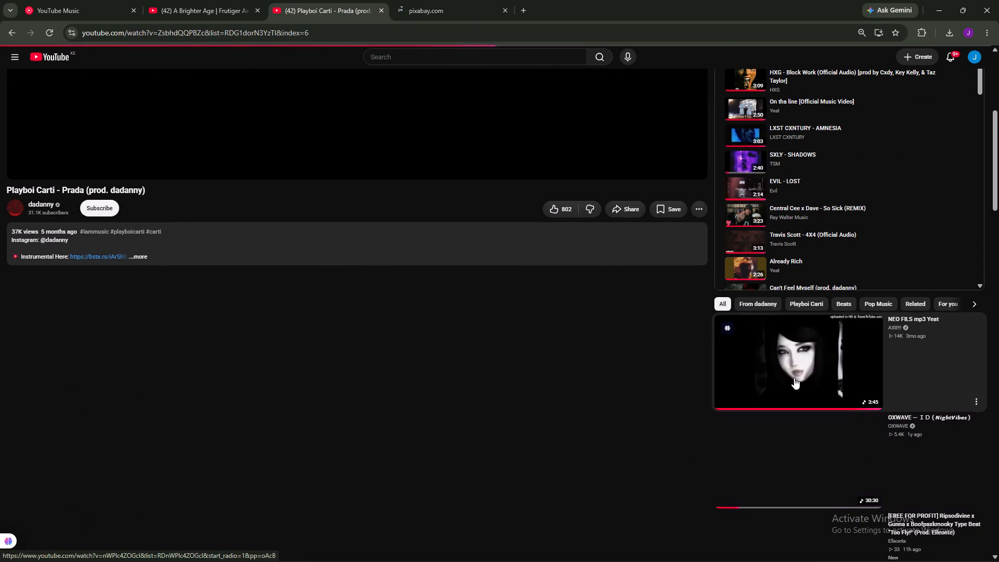
left_click(805, 269)
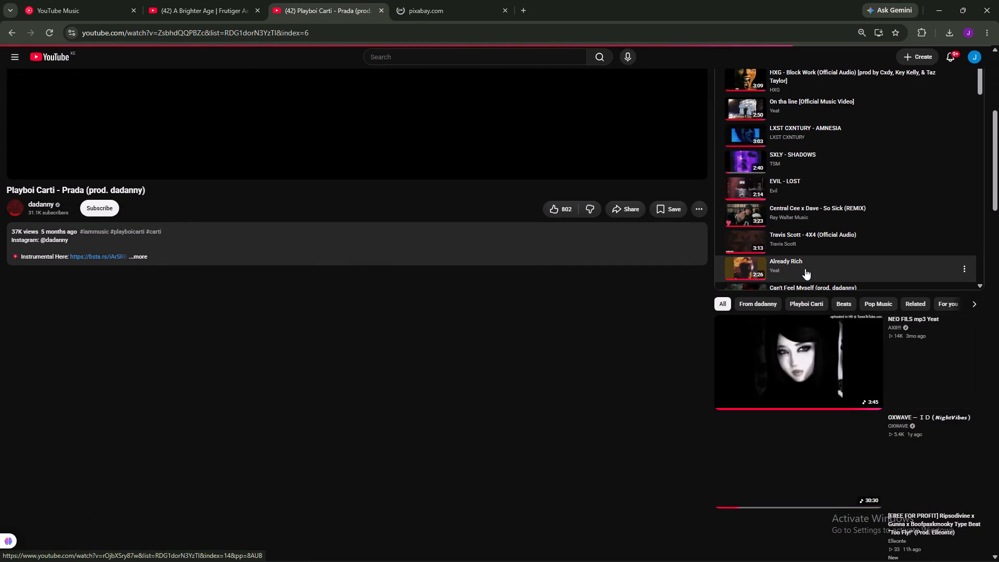
Search Google in a new tab for "which is the best music to play on background while teaching something".
left_click(449, 12)
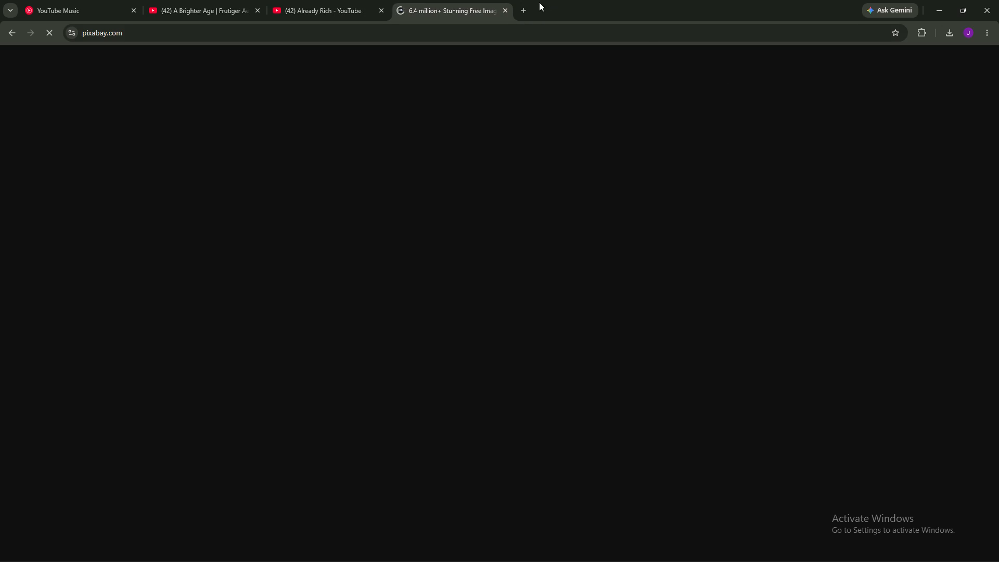
left_click(523, 12)
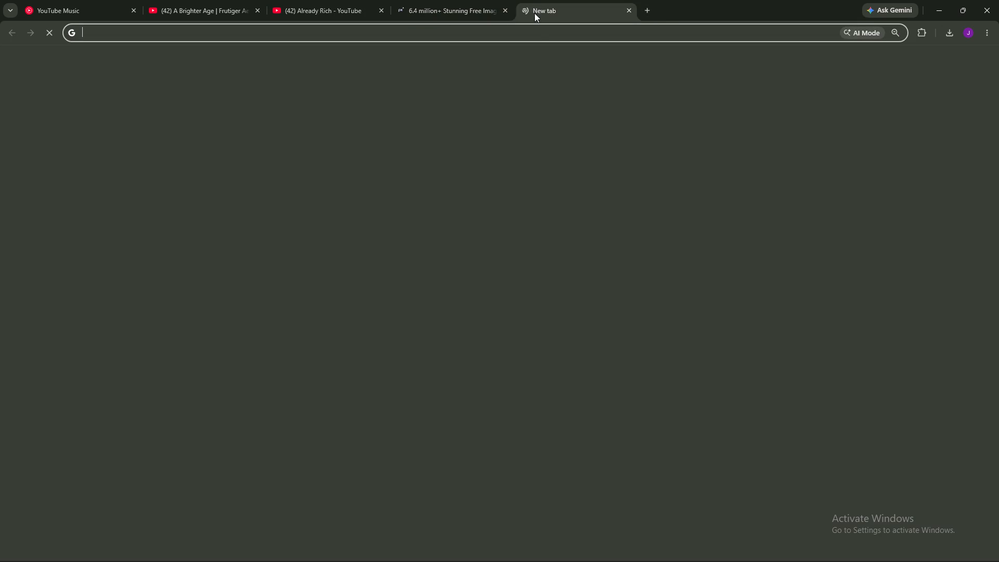
type("which is the best miu")
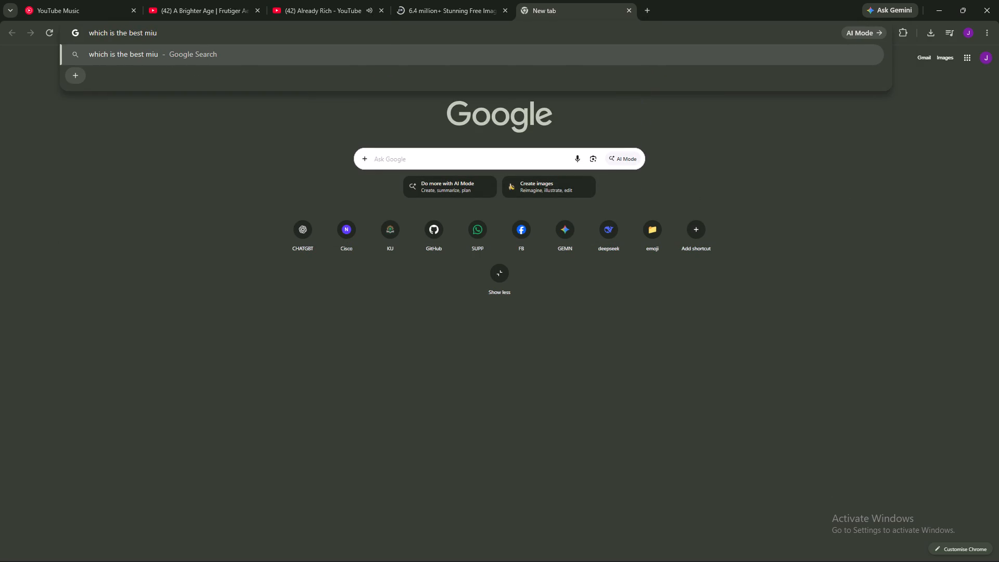
key("BackSpace")
key("BackSpace")
key("BackSpace")
type("musc")
key("space")
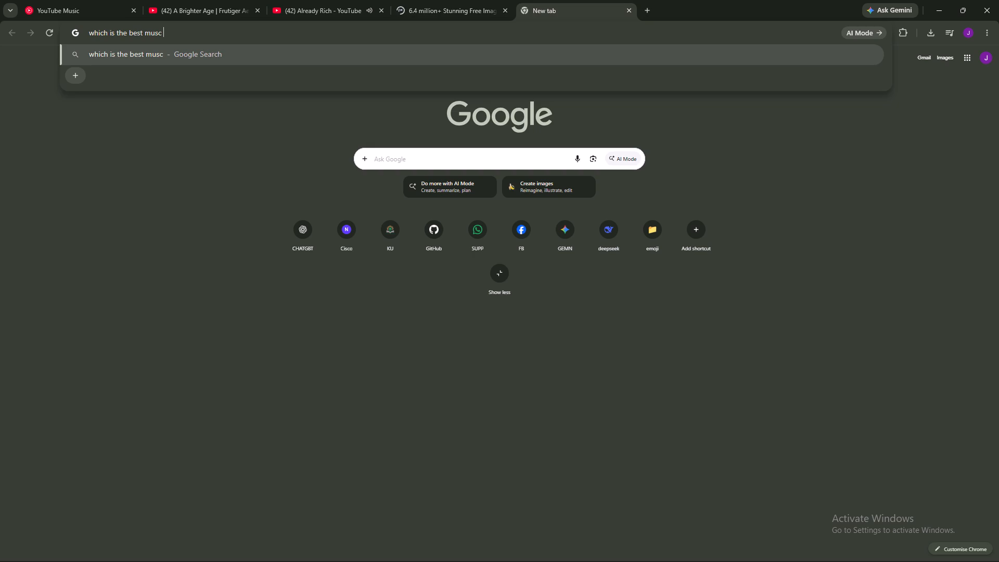
key("BackSpace")
key("BackSpace")
type("ic to play on background while")
key("space")
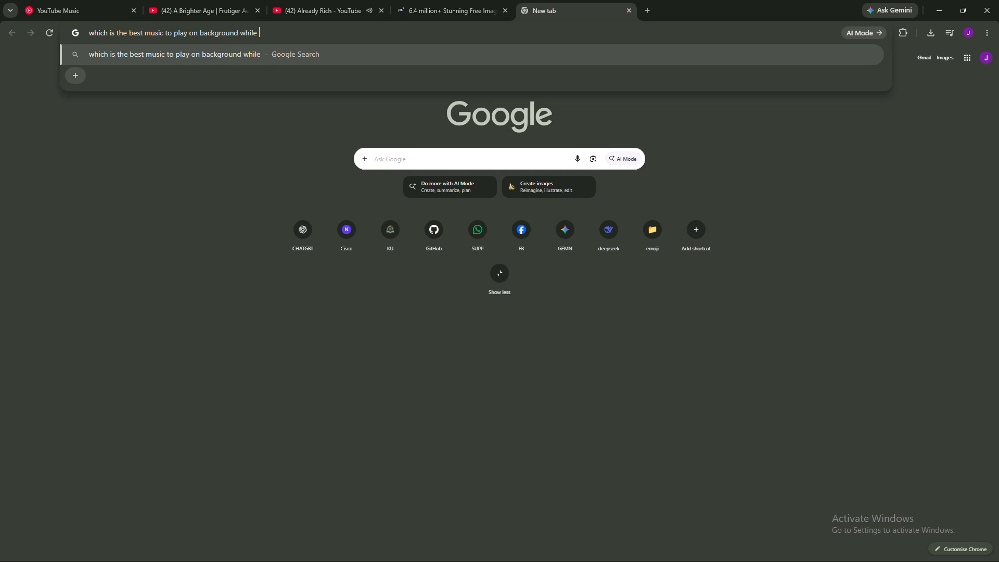
type("teaching somethuin")
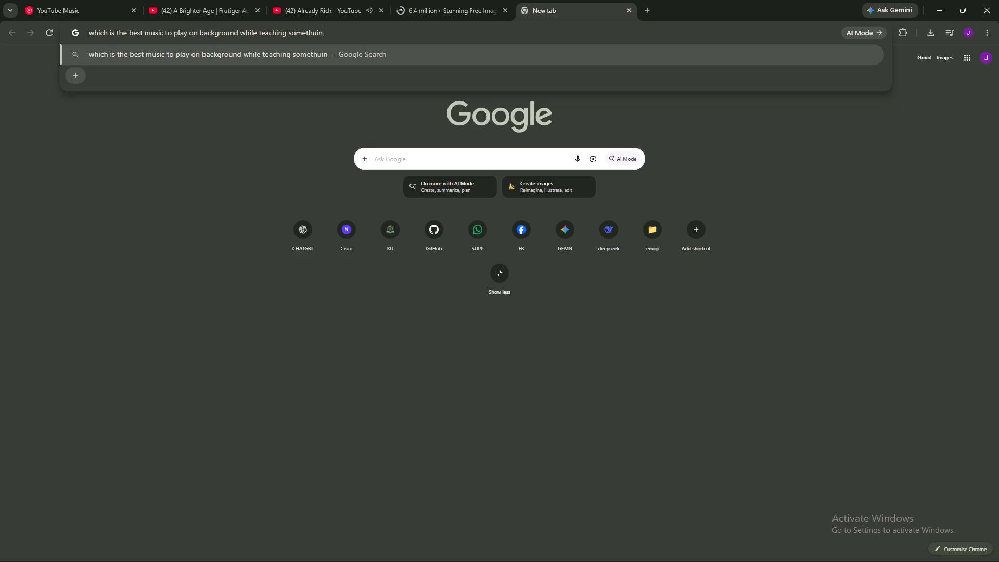
key("BackSpace")
key("BackSpace")
key("BackSpace")
type("ing")
key("Return")
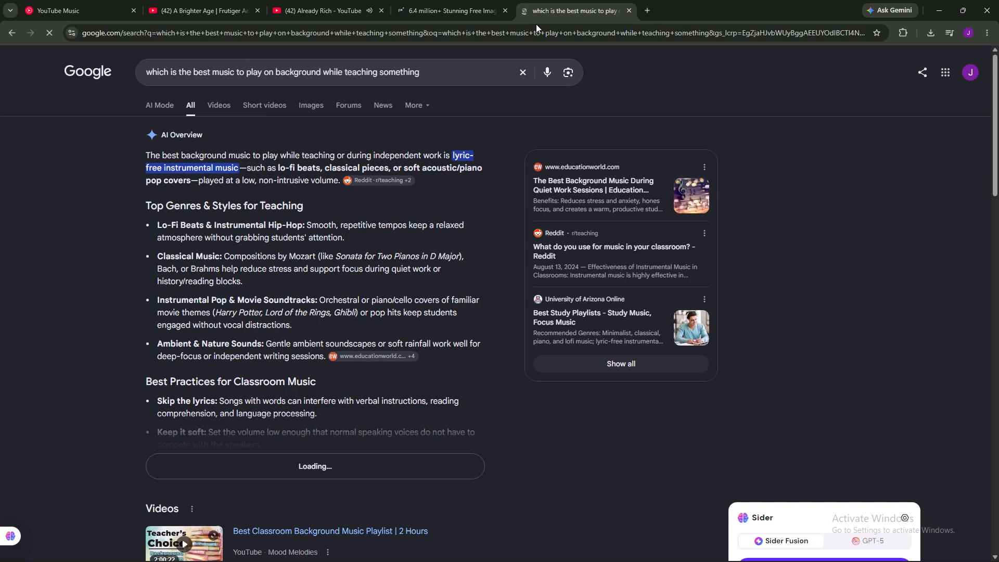
Return to Pixabay and look up tracks tagged background music in its Music category.
left_click(445, 10)
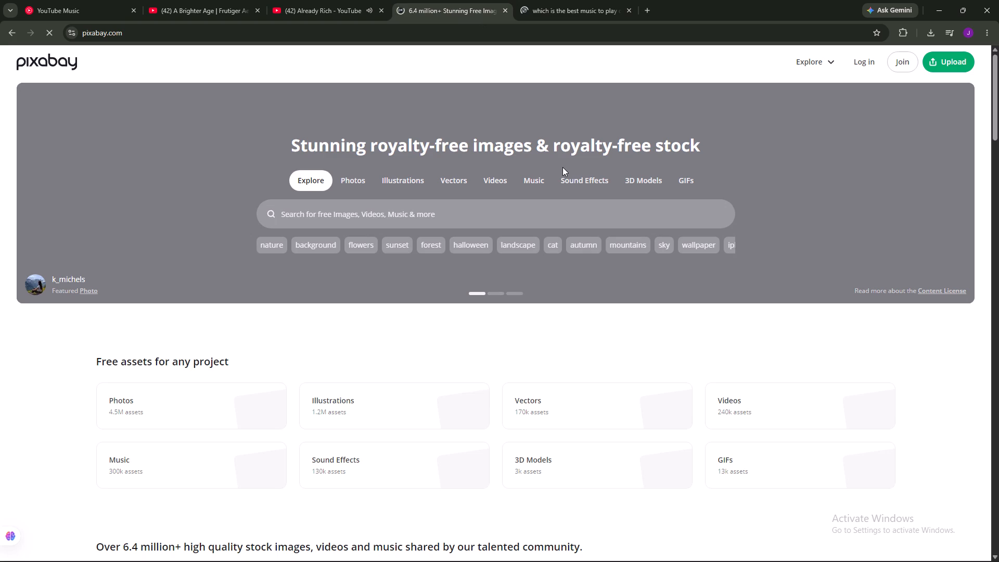
left_click(396, 218)
left_click(542, 182)
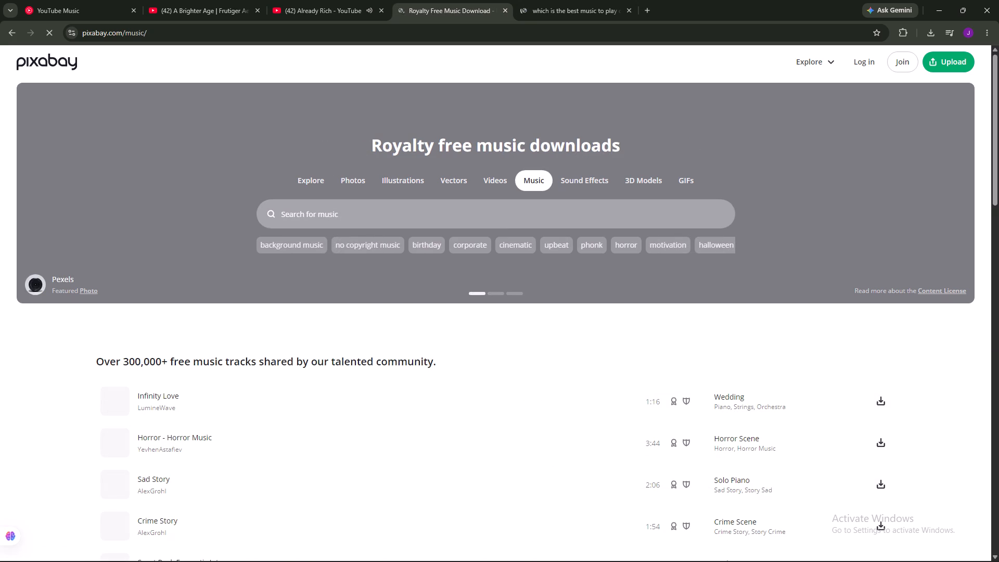
left_click(314, 245)
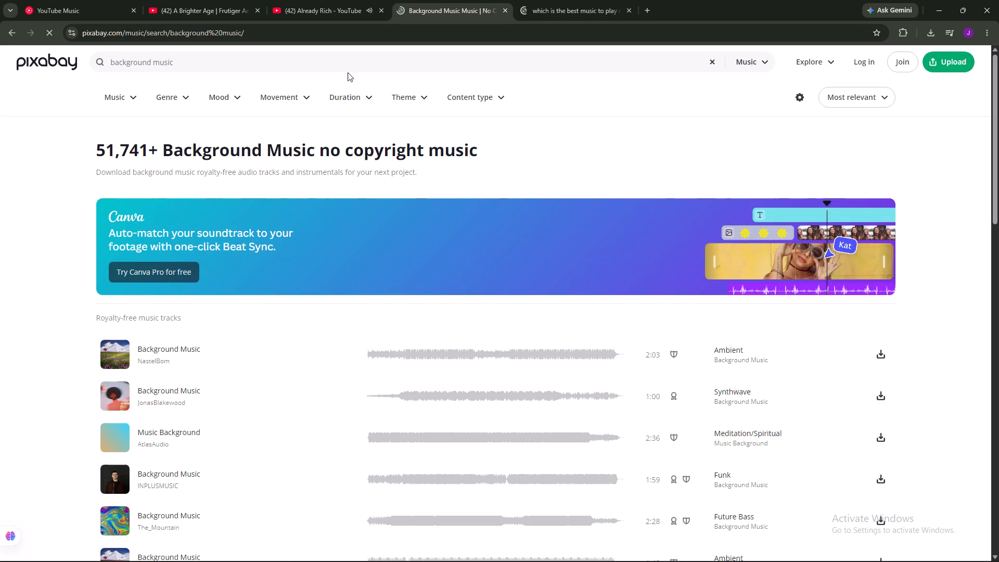
Pause the song Already Rich playing on YouTube.
left_click(307, 8)
left_click(365, 161)
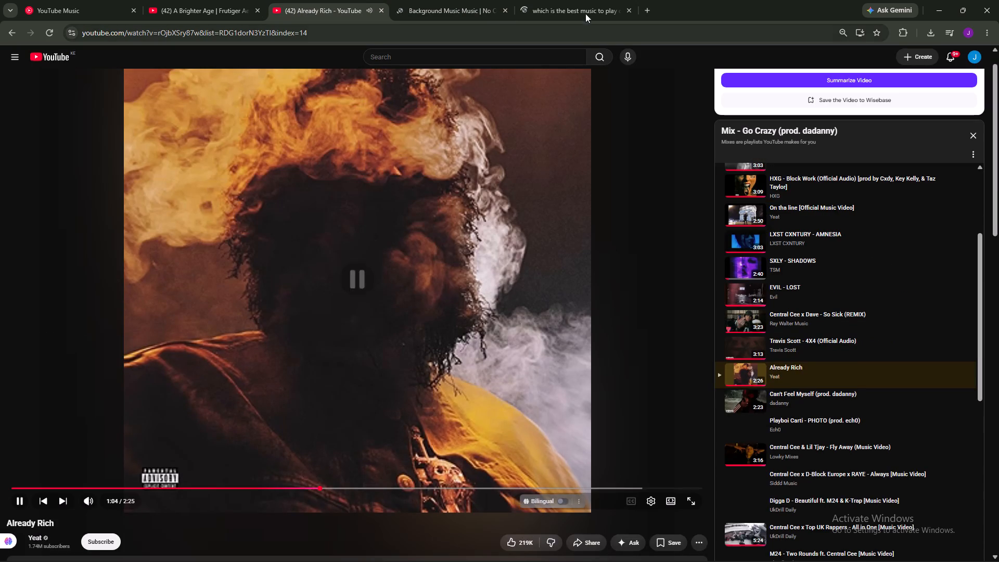
Preview the 1:00 Synthwave track titled Background Music in the Pixabay results.
left_click(585, 5)
left_click(455, 7)
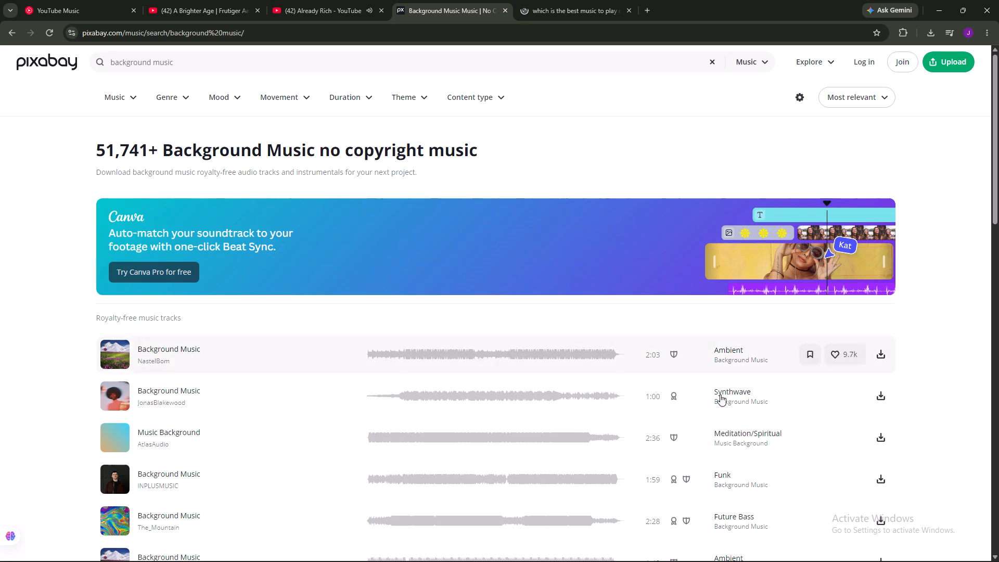
left_click(112, 394)
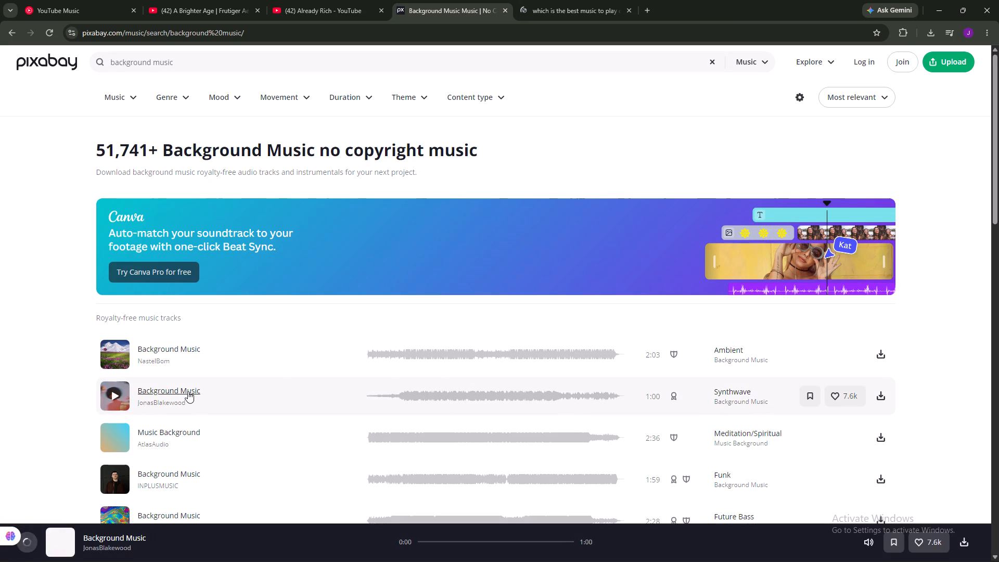
Preview the 2:03 Ambient track titled Background Music in the Pixabay results and pause its playback.
scroll(436, 330, "down", 1)
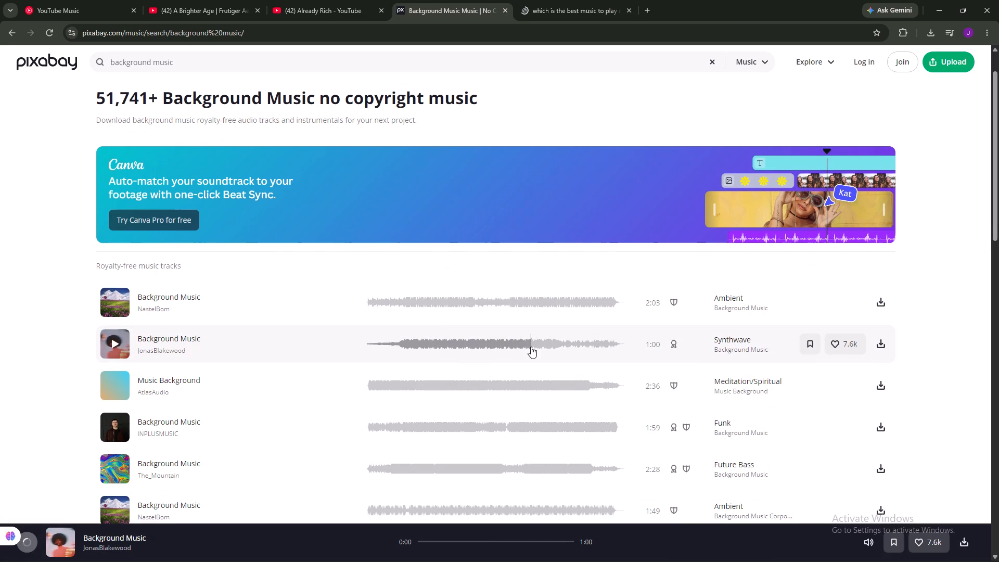
scroll(659, 346, "down", 2)
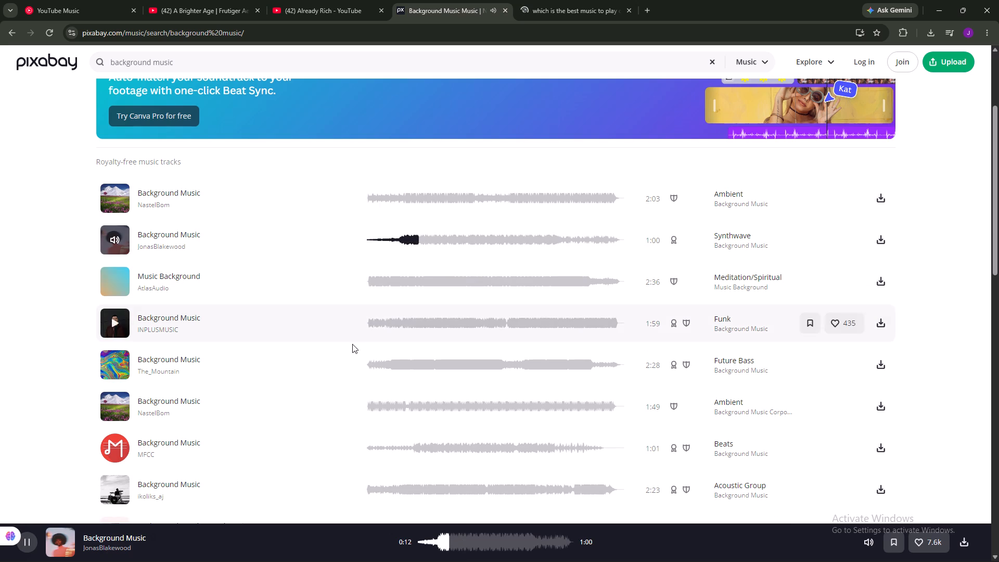
left_click(112, 196)
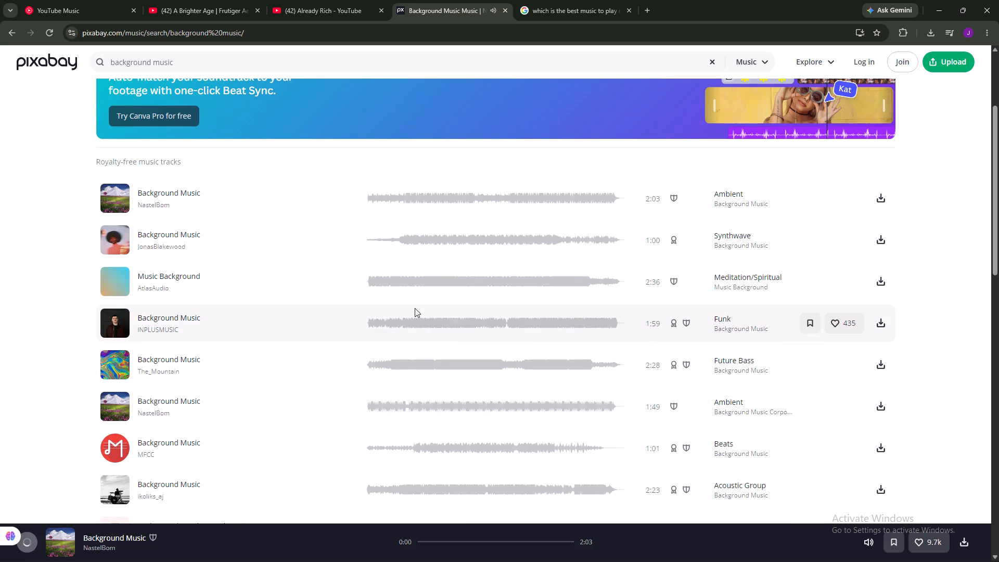
scroll(570, 355, "down", 2)
scroll(570, 355, "up", 2)
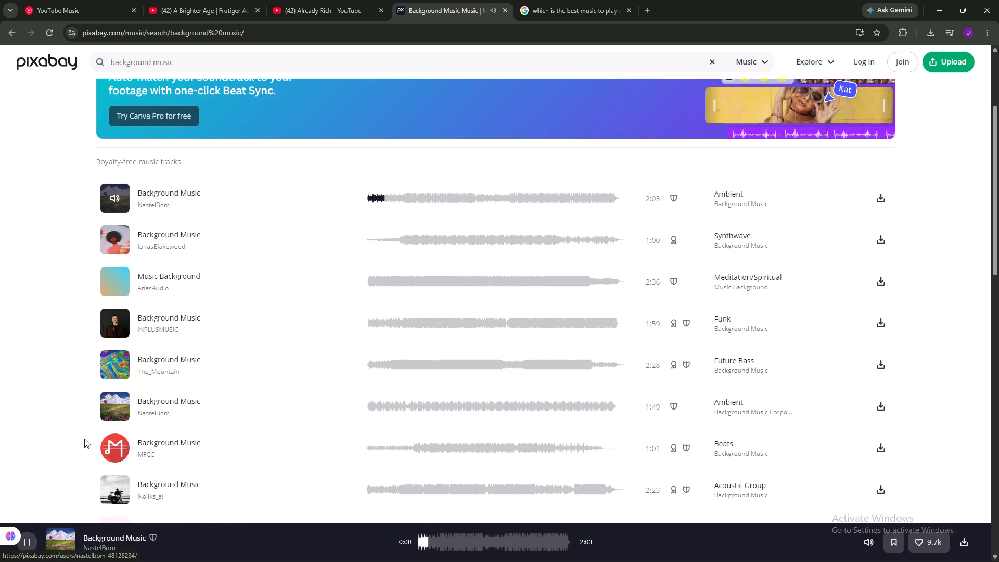
left_click(27, 546)
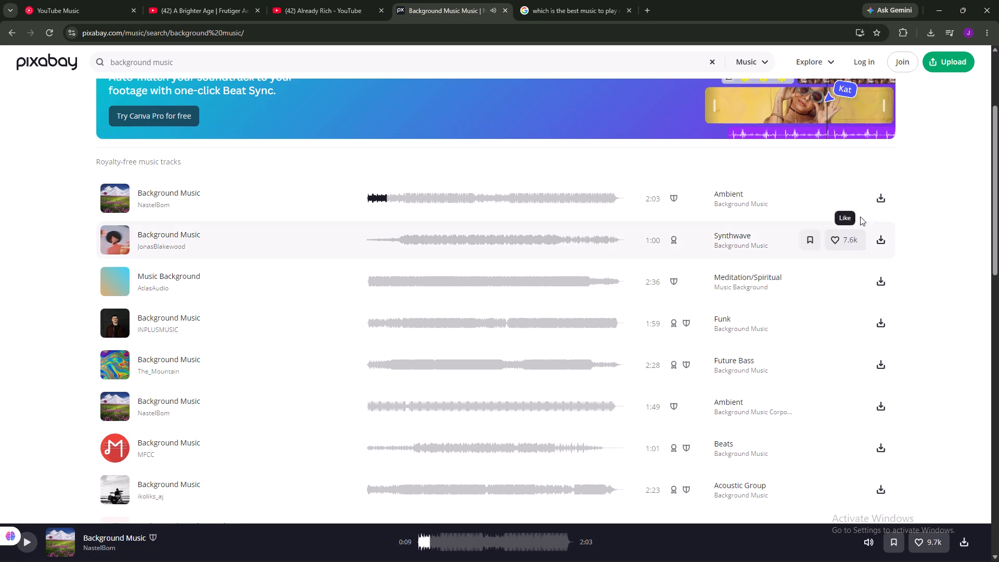
Download the 2:03 Ambient track titled Background Music from the Pixabay results.
left_click(881, 199)
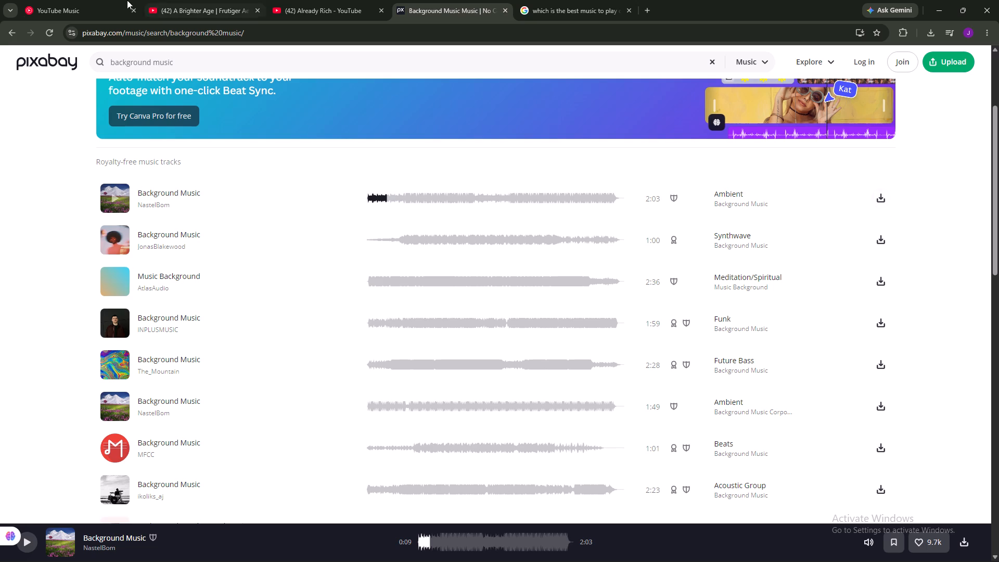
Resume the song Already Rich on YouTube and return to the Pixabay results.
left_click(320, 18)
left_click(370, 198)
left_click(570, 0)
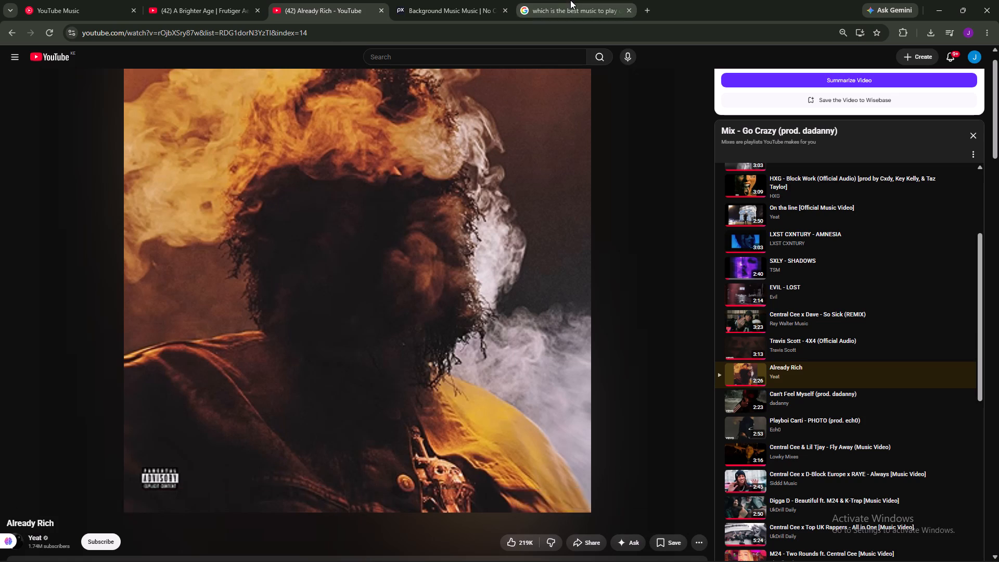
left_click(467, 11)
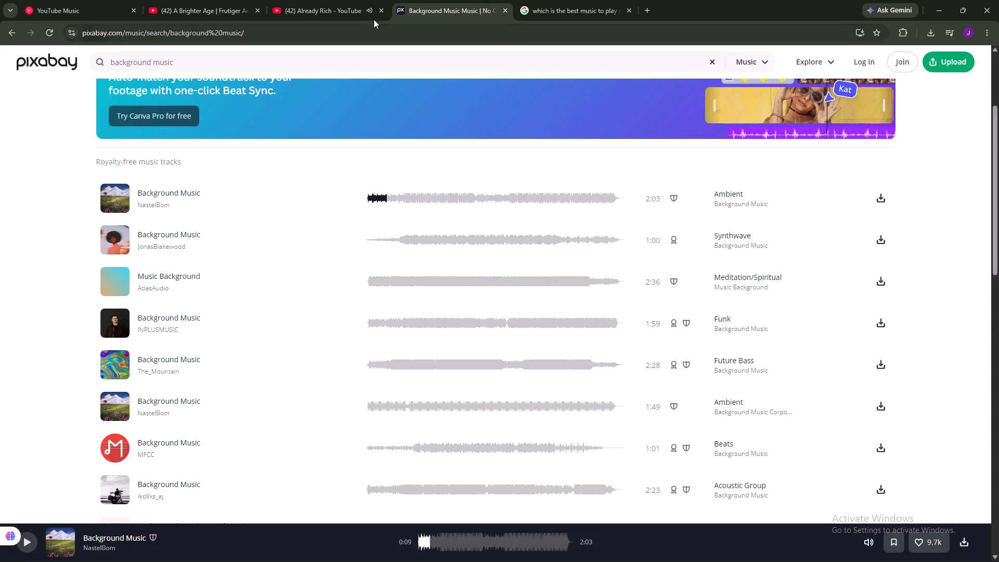
Browse the YouTube playlist and recommendations beside Already Rich and start the mix LXST CXNTURY - SPACE ATTACK.
left_click(338, 10)
scroll(822, 409, "down", 3)
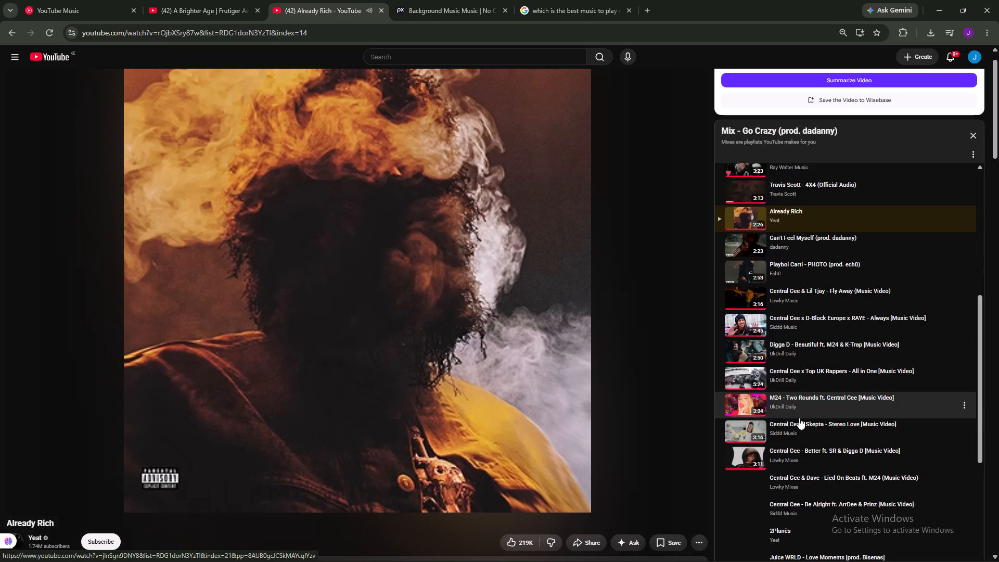
scroll(686, 402, "down", 3)
scroll(749, 428, "down", 4)
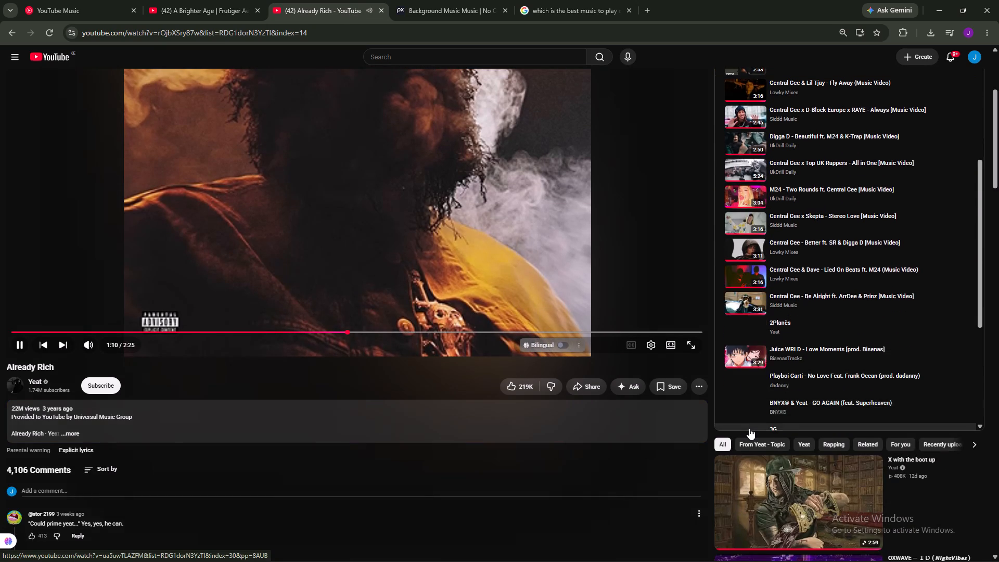
scroll(749, 428, "down", 3)
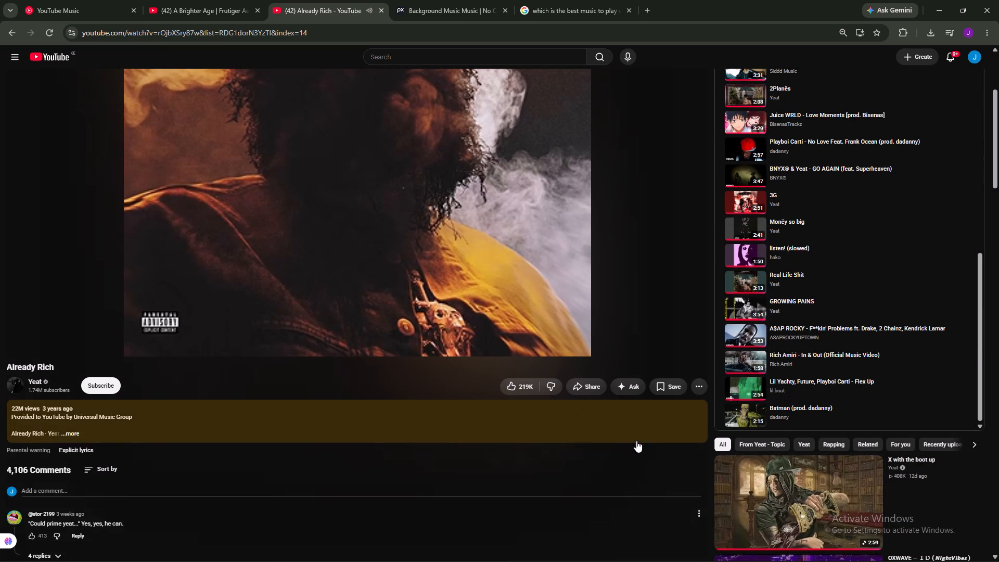
scroll(637, 442, "down", 3)
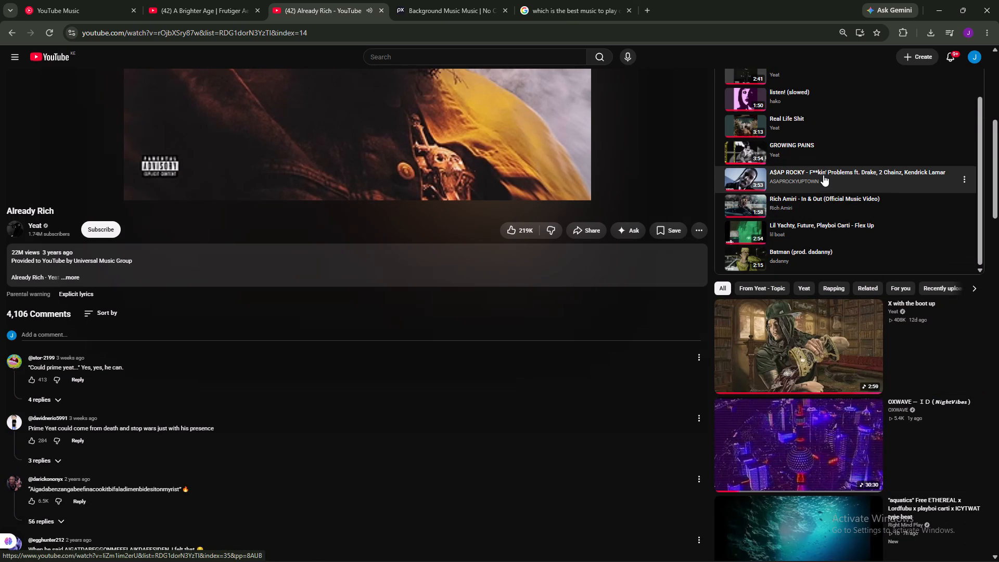
scroll(825, 175, "down", 5)
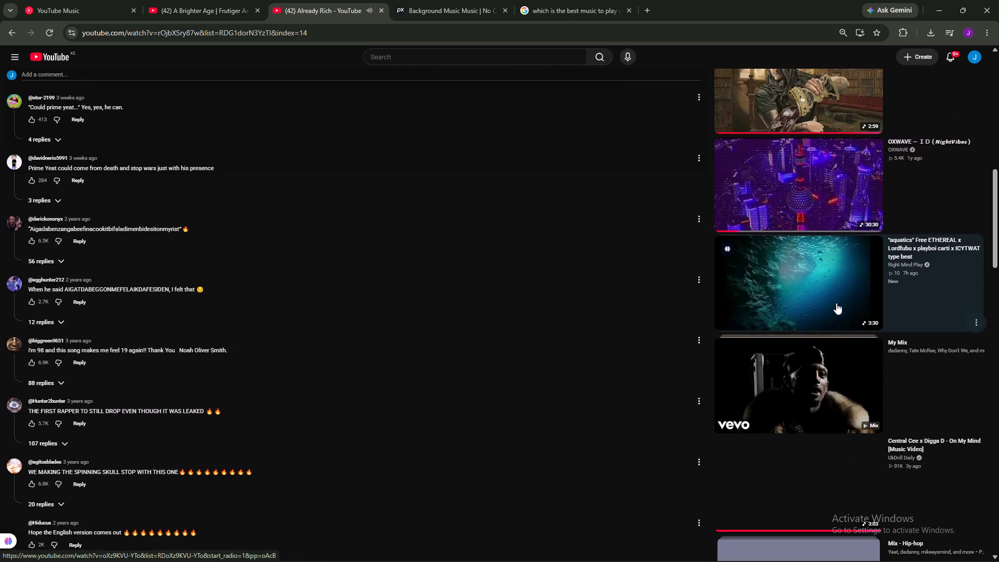
scroll(836, 317, "up", 1)
scroll(837, 319, "down", 8)
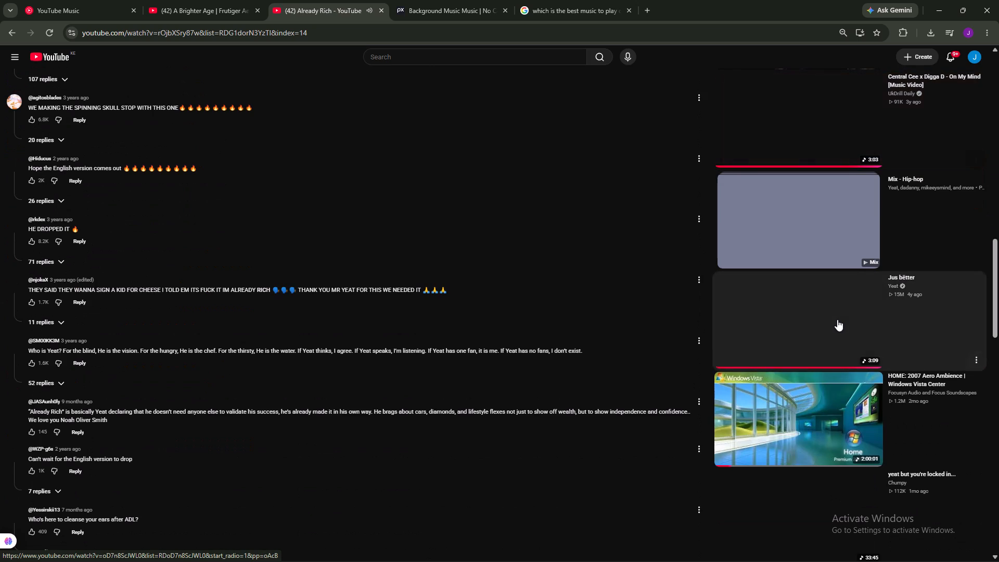
scroll(857, 323, "down", 4)
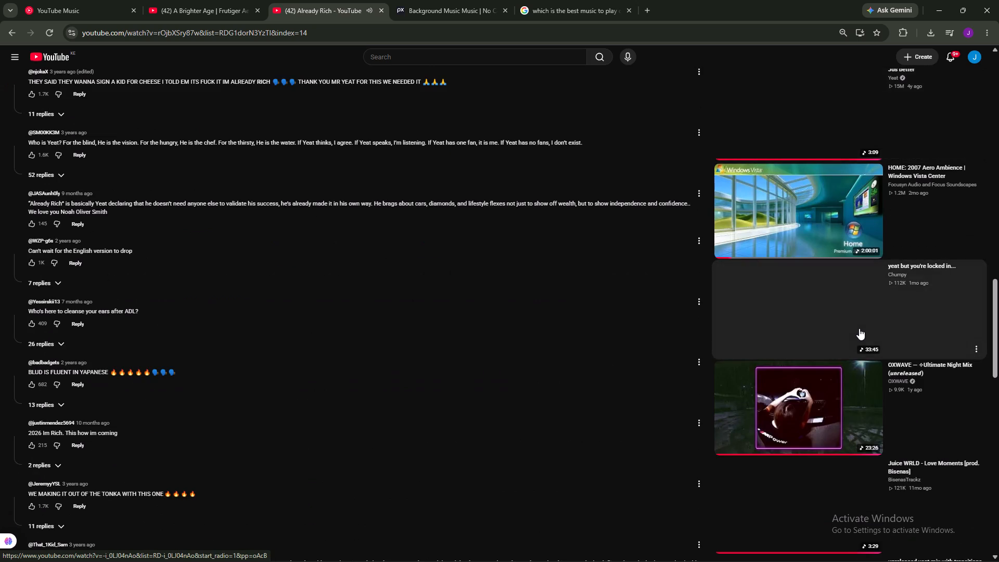
scroll(860, 329, "down", 4)
scroll(865, 384, "down", 4)
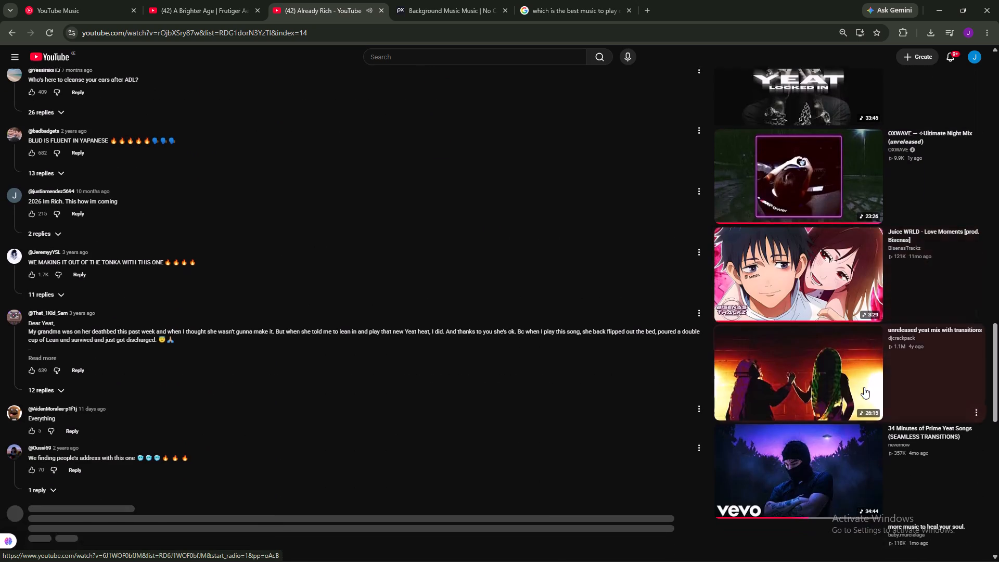
scroll(859, 382, "down", 4)
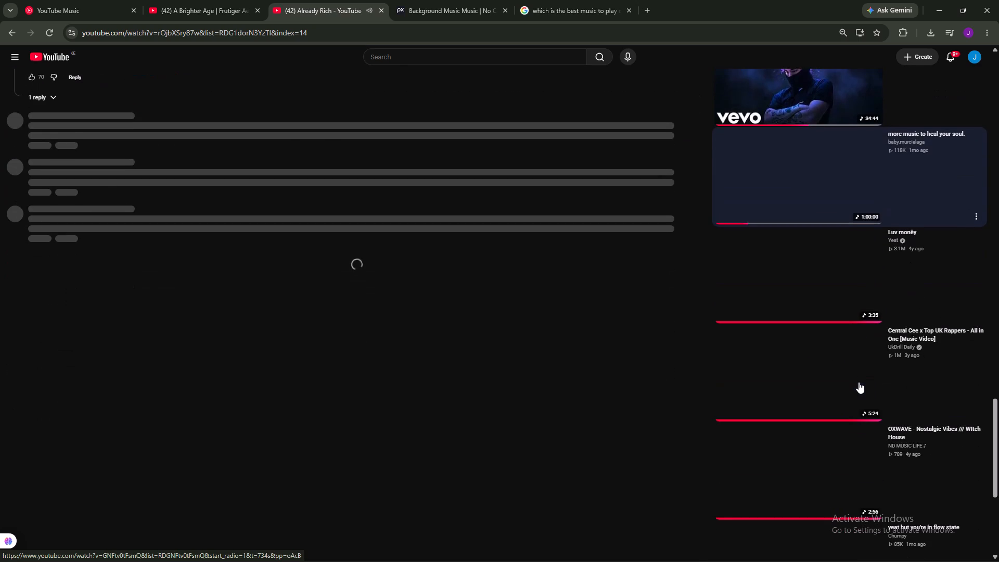
scroll(777, 310, "down", 2)
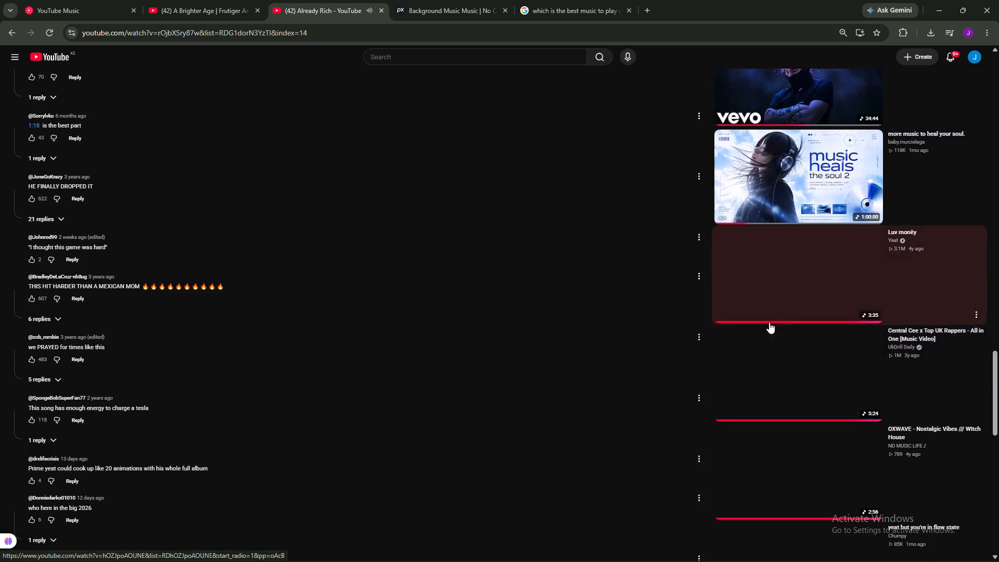
scroll(769, 322, "down", 2)
scroll(821, 335, "down", 5)
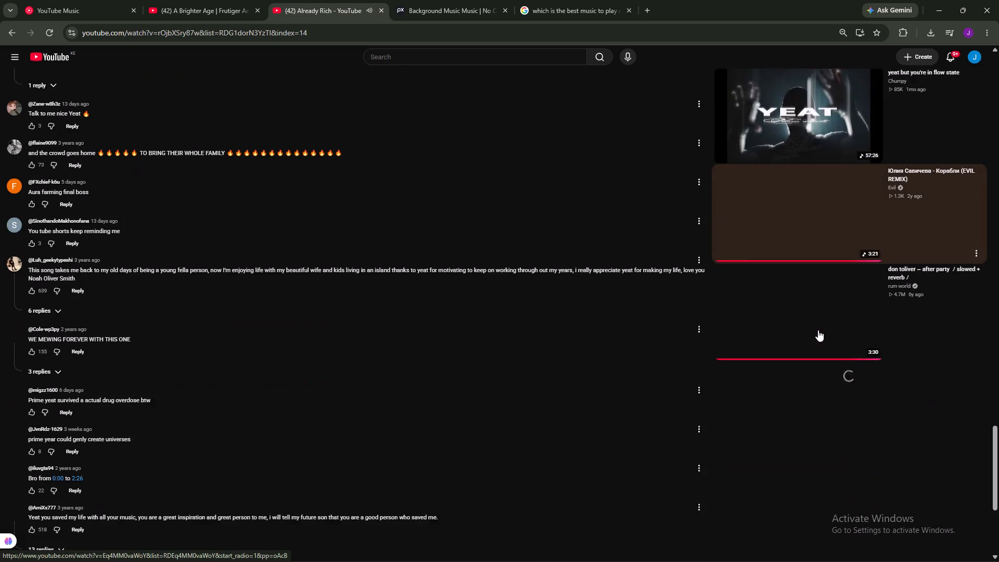
scroll(764, 277, "down", 3)
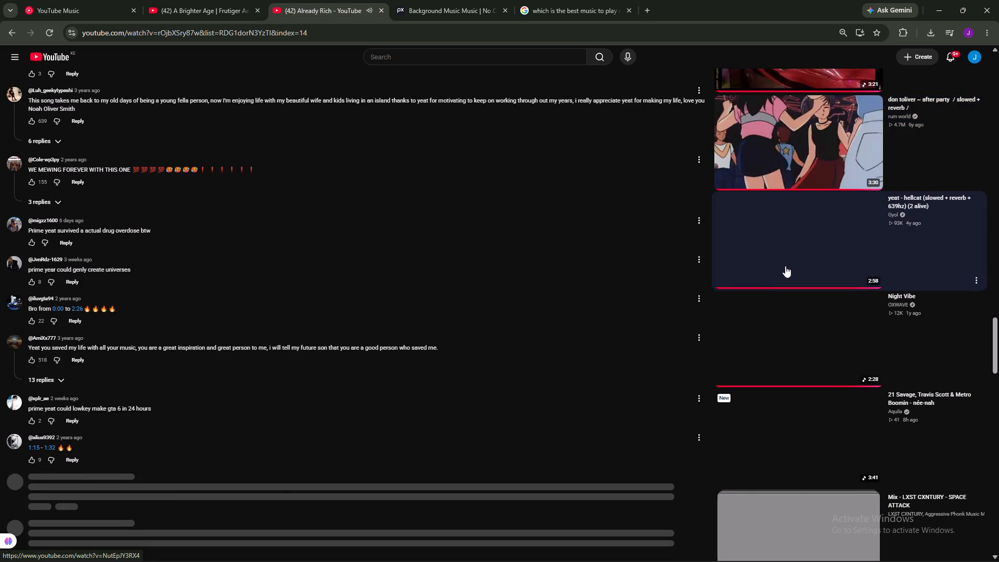
scroll(795, 269, "down", 4)
left_click(803, 317)
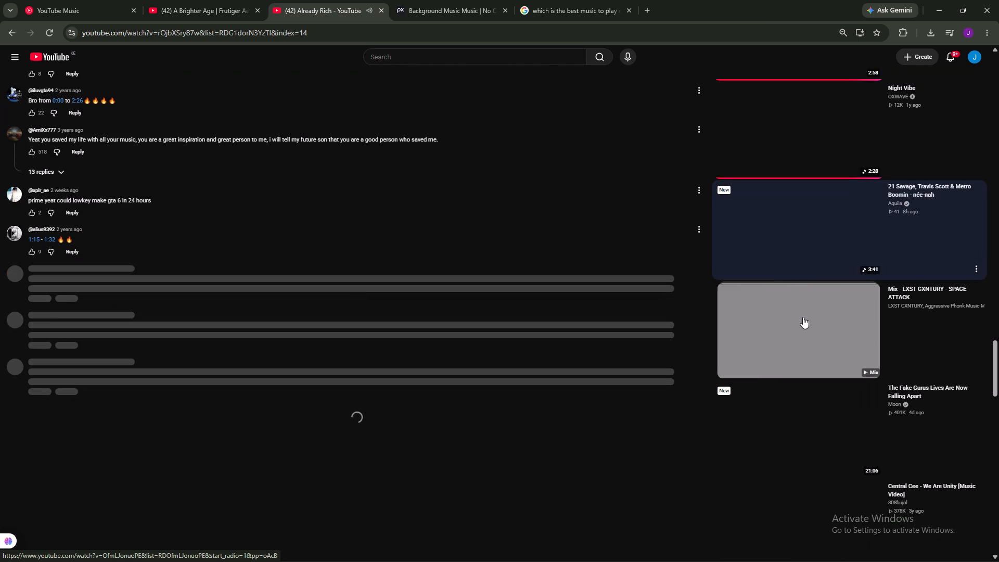
Return to the Pixabay results and request the download of the 2:03 Ambient track Background Music again.
left_click(550, 18)
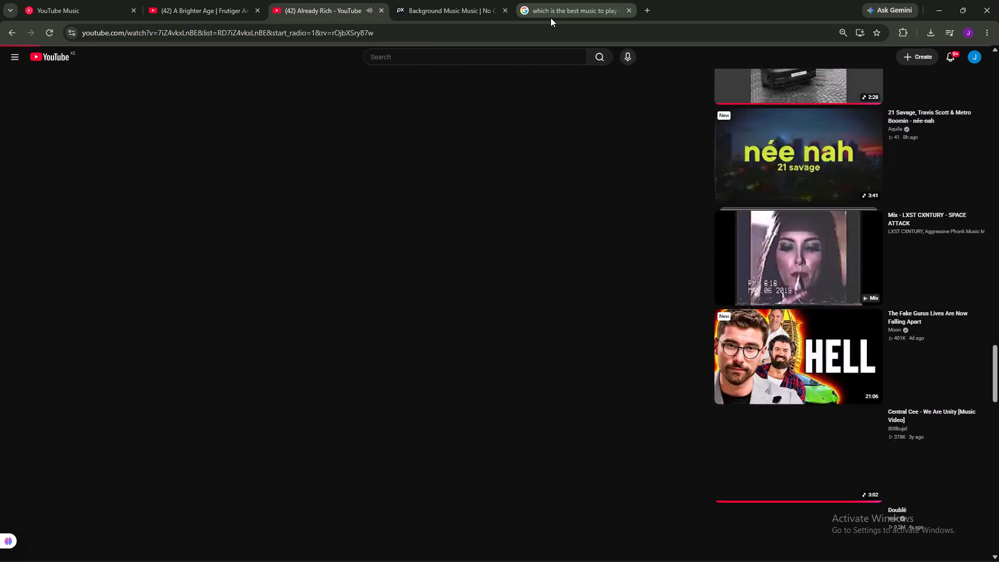
left_click(464, 15)
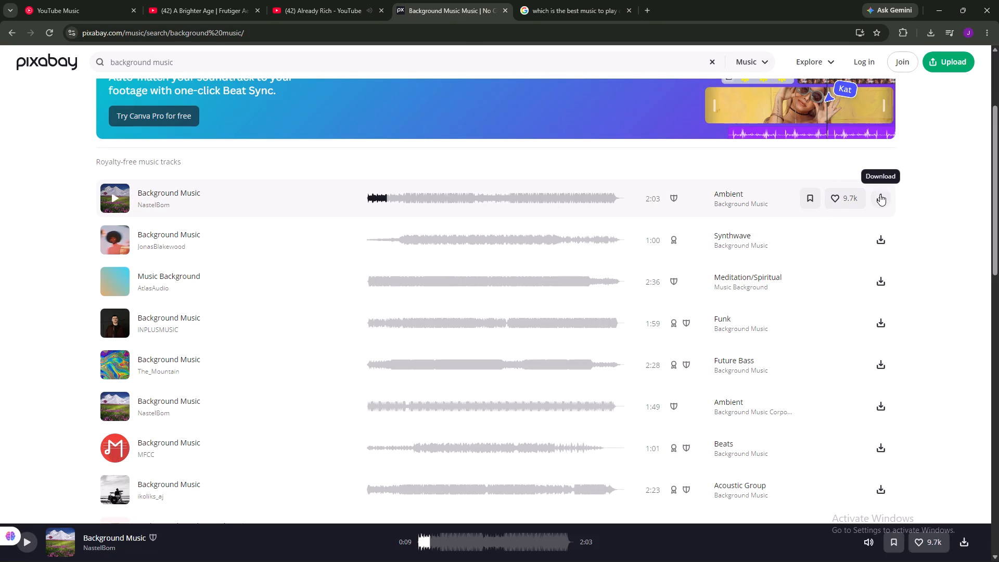
left_click(880, 194)
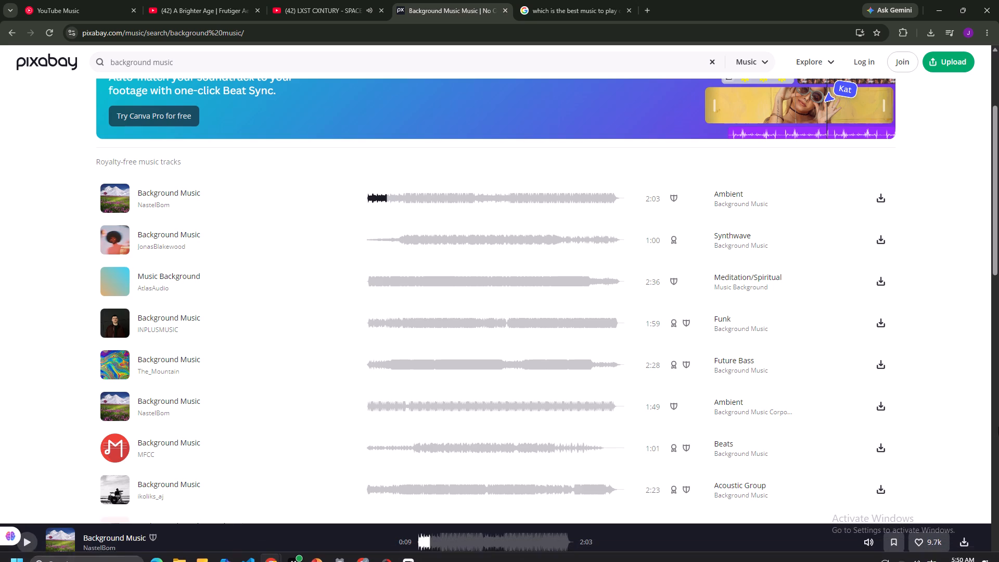
double_click(881, 196)
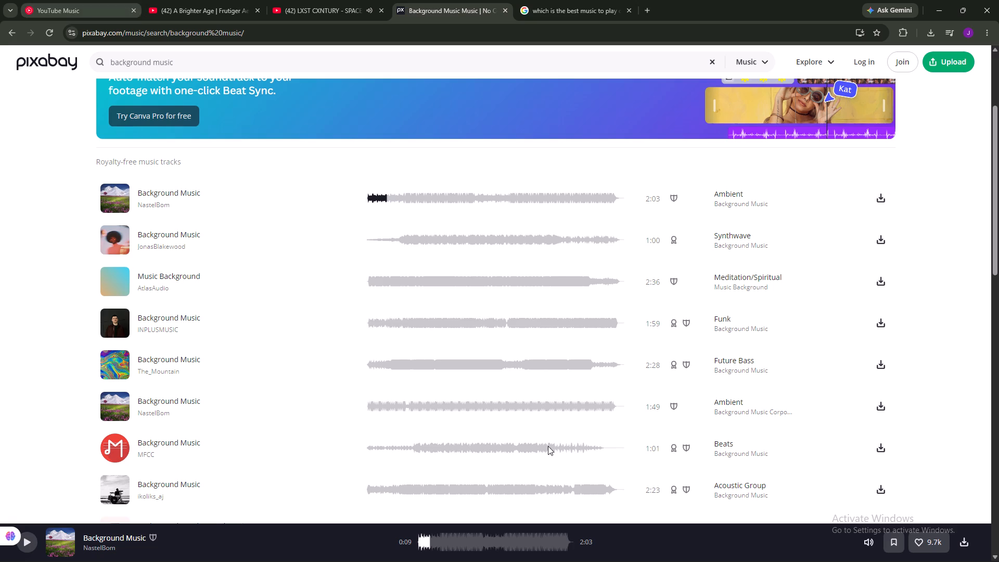
left_click(929, 553)
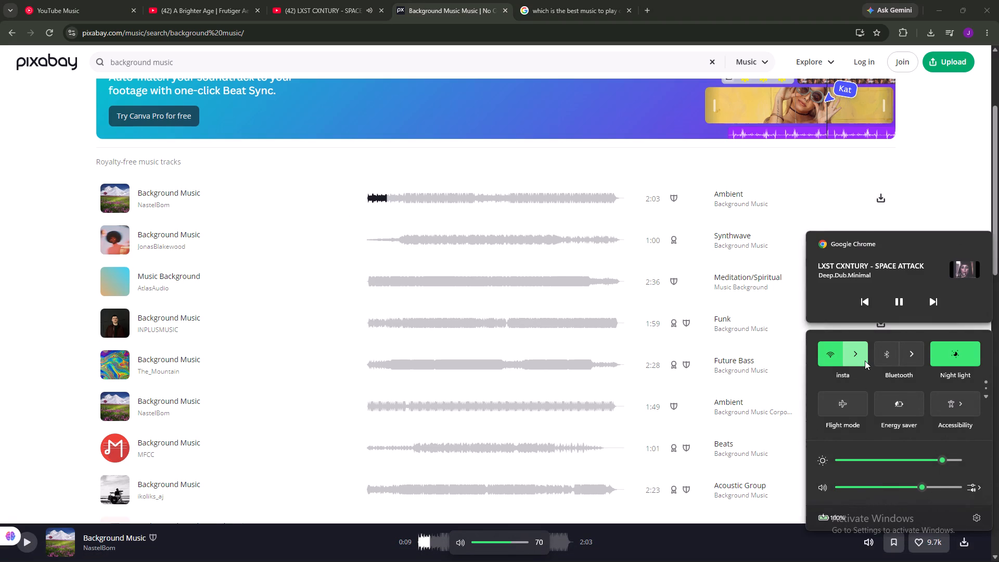
Turn the computer's WiFi off and on again and reconnect to the open network insta.
scroll(865, 359, "down", 4)
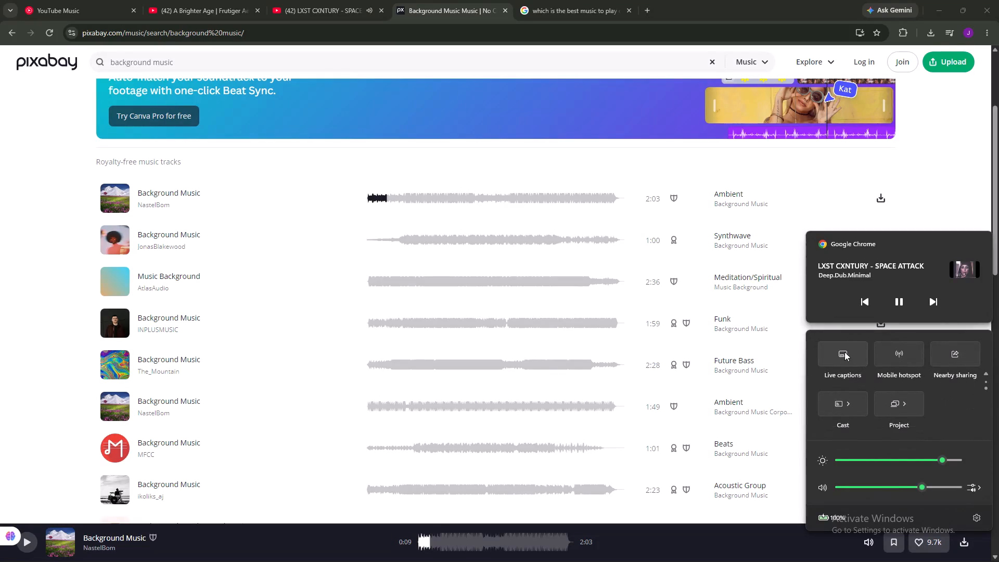
scroll(862, 360, "up", 4)
left_click(828, 351)
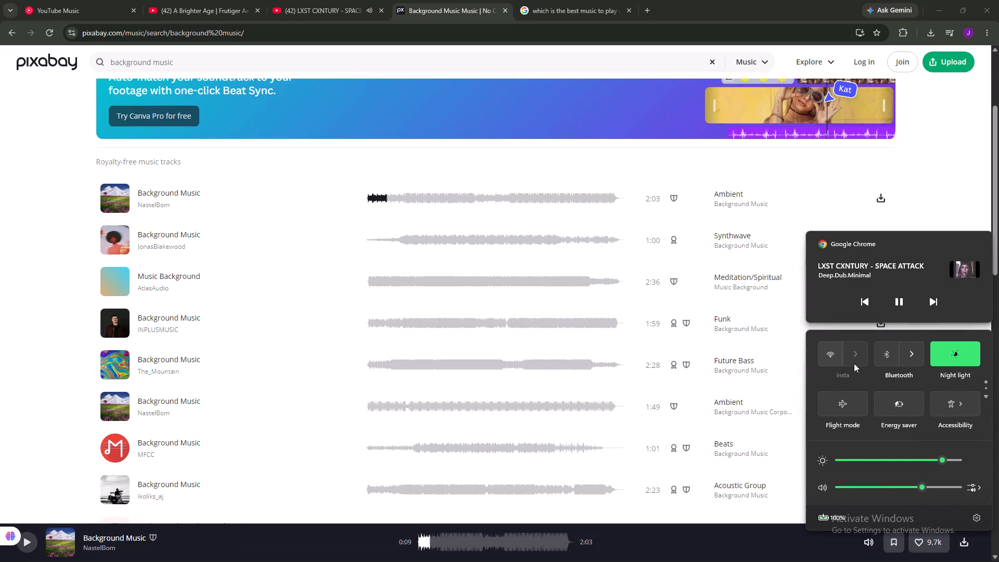
left_click(950, 197)
left_click(931, 545)
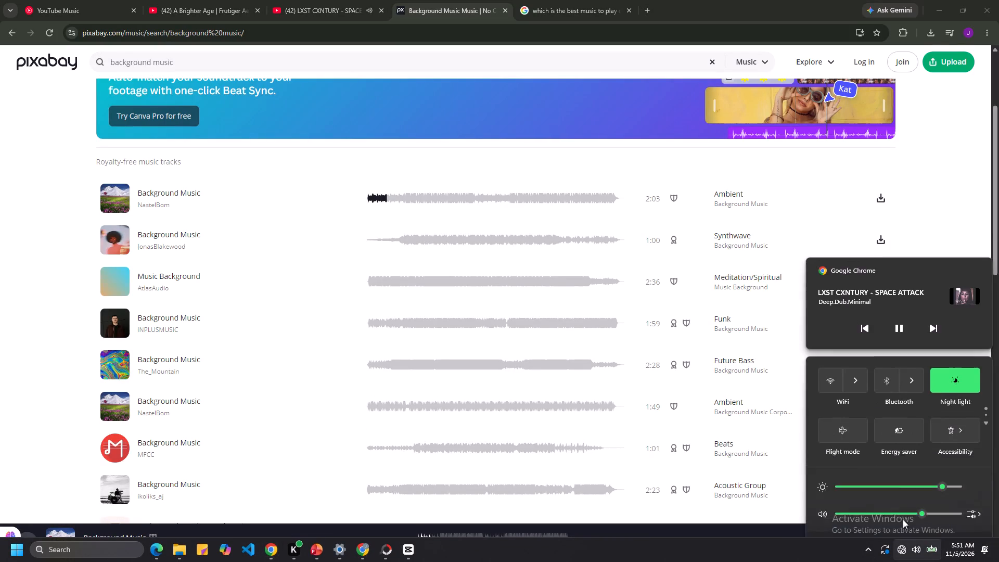
left_click(834, 355)
left_click(859, 352)
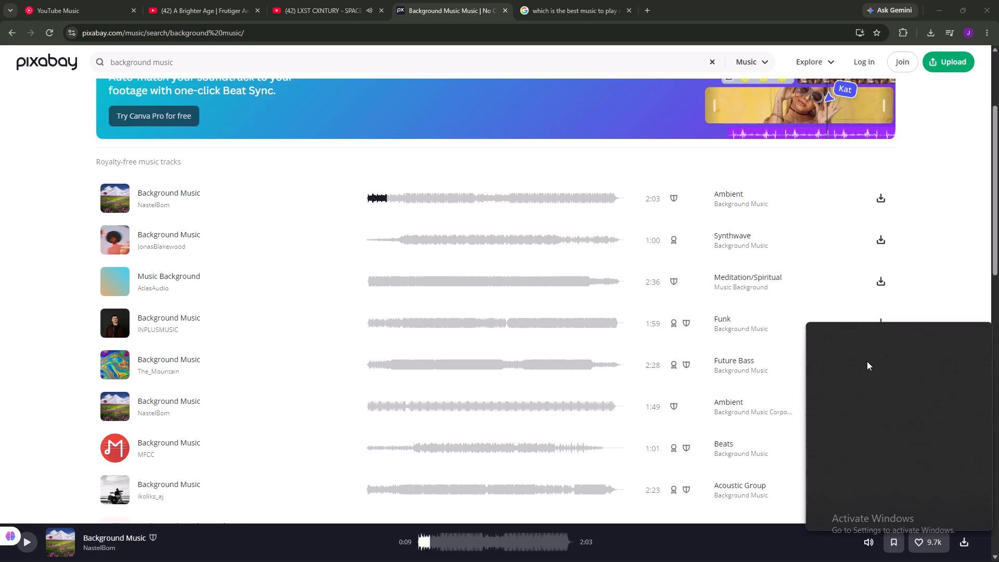
left_click(884, 421)
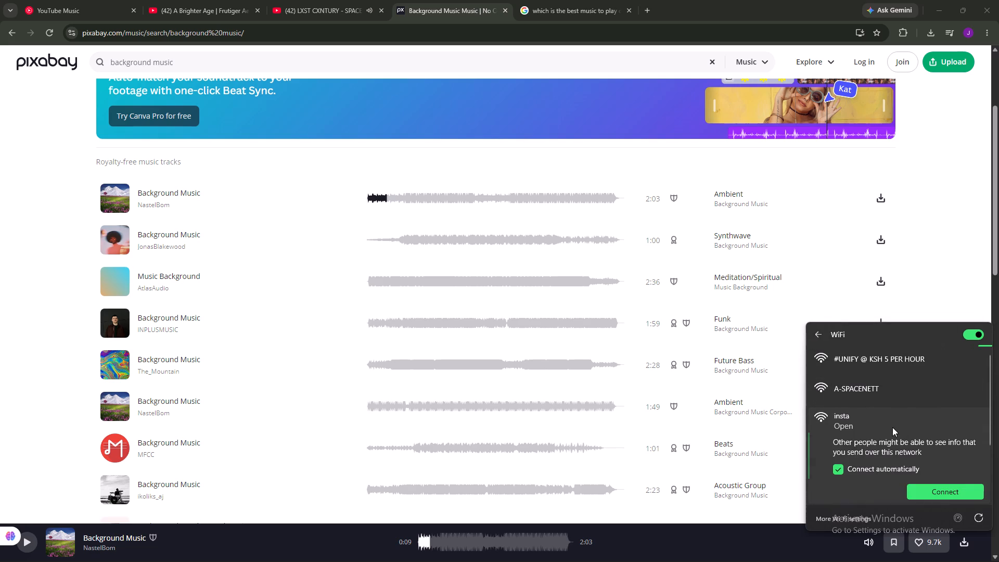
left_click(958, 489)
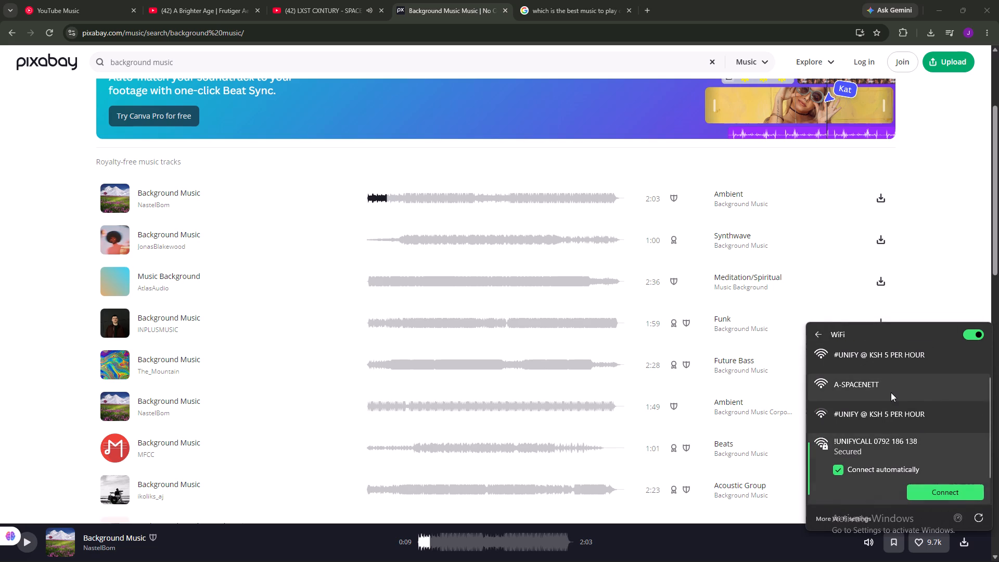
scroll(891, 392, "up", 4)
left_click(896, 336)
left_click(899, 372)
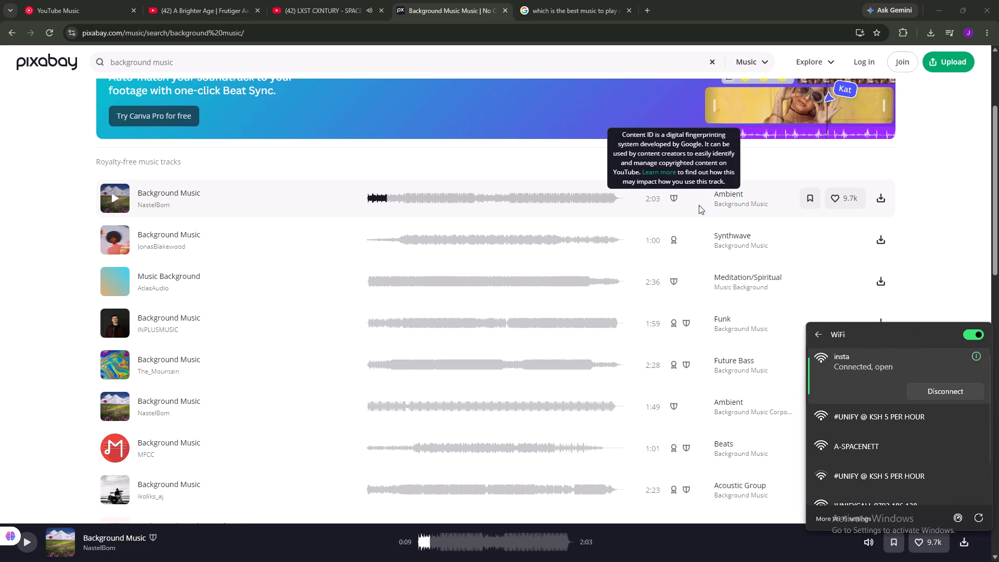
Request the download of the 2:03 Ambient track Background Music again from the Pixabay results.
left_click(882, 200)
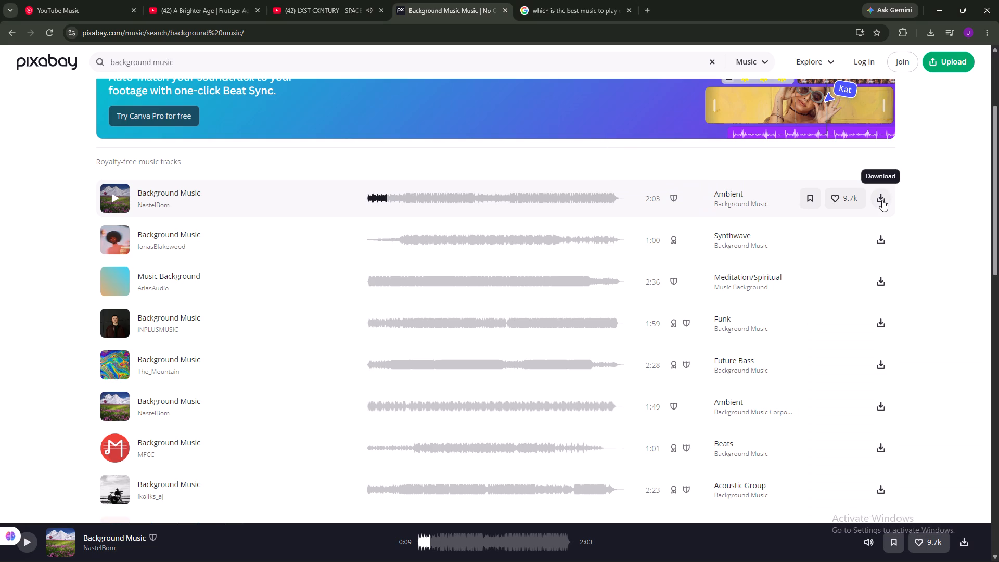
left_click(882, 200)
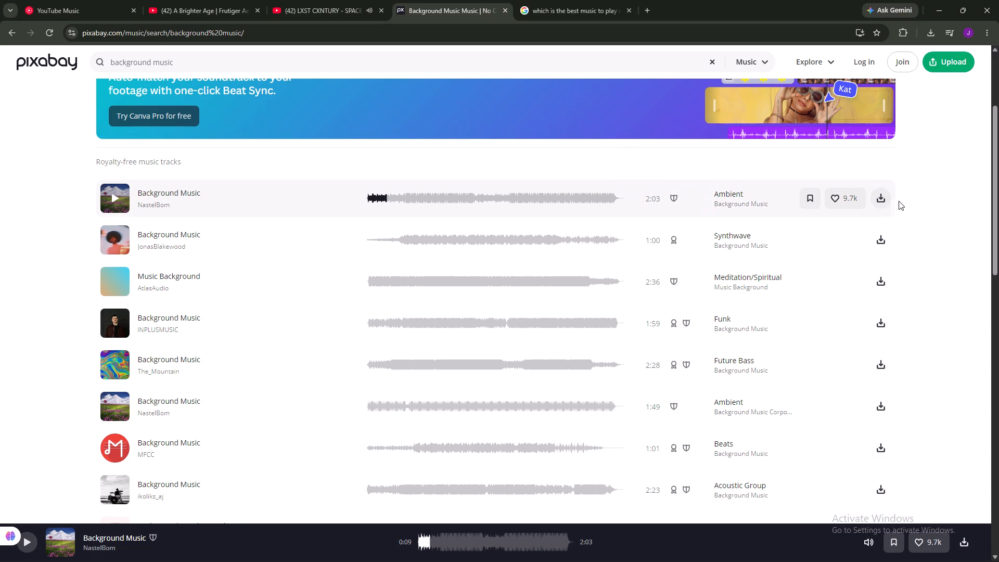
left_click(880, 197)
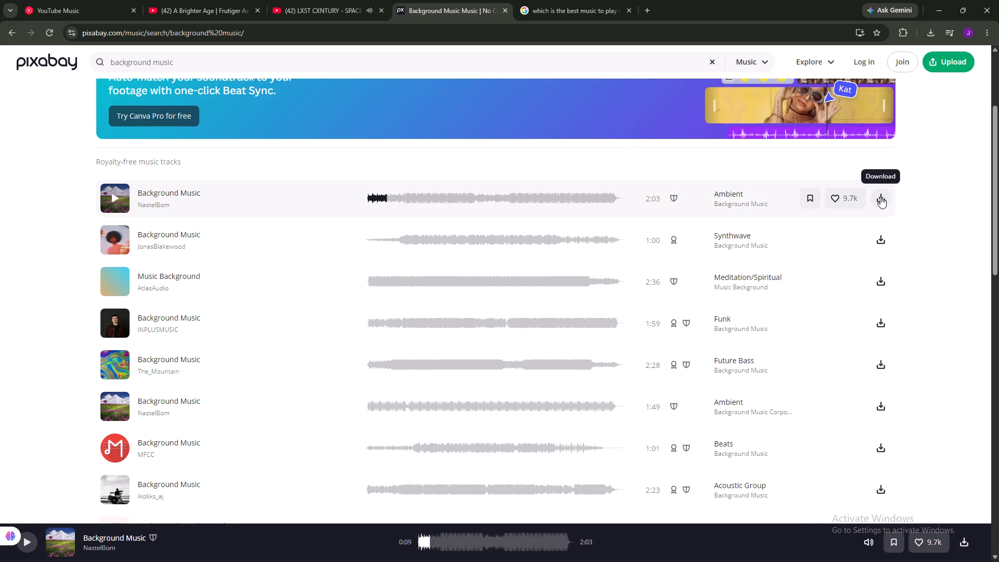
scroll(880, 197, "left", 4)
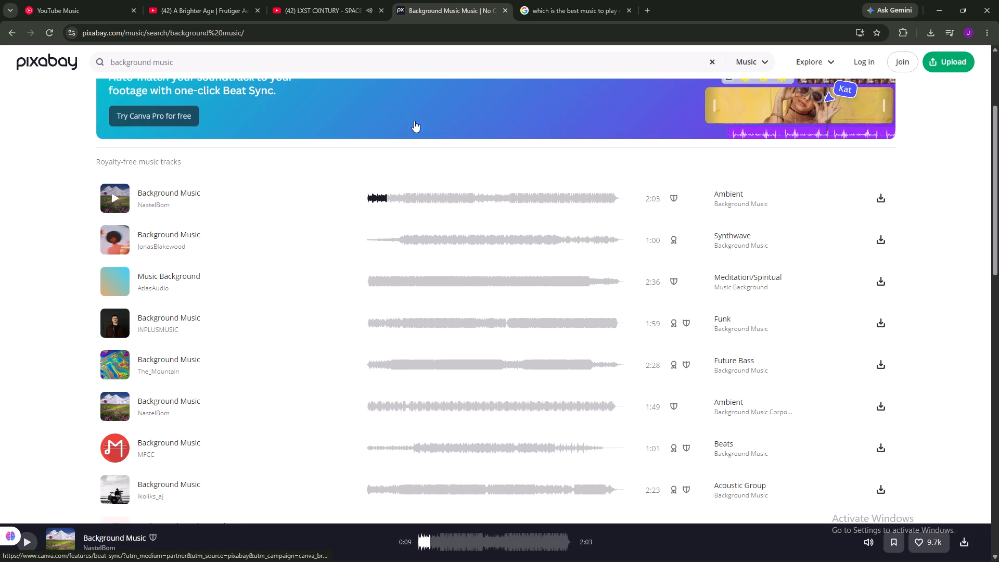
Preview the 2:23 Acoustic Group, 1:52 Smooth Jazz and 0:47 Old School Hip Hop tracks in the Pixabay results.
scroll(436, 222, "down", 2)
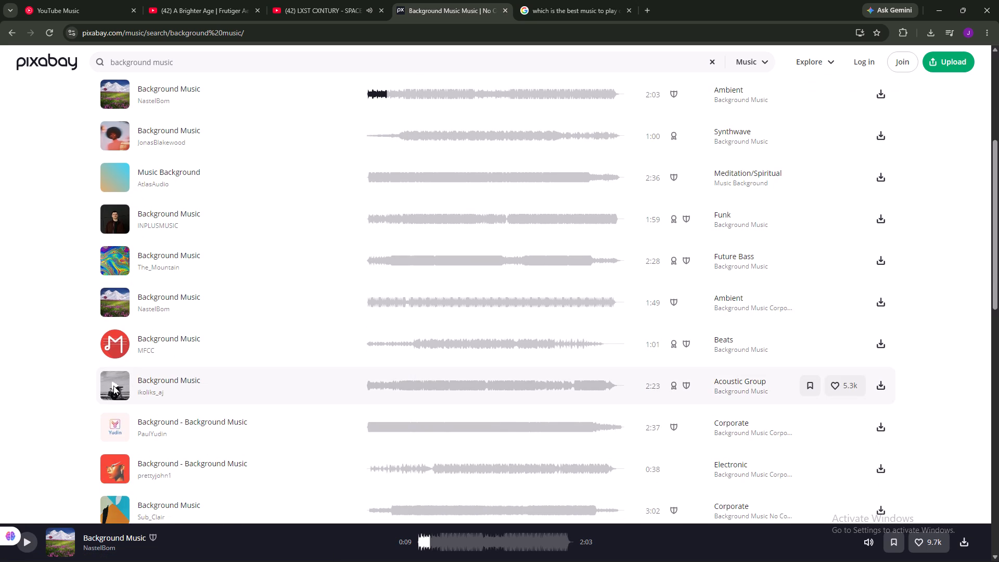
left_click(113, 386)
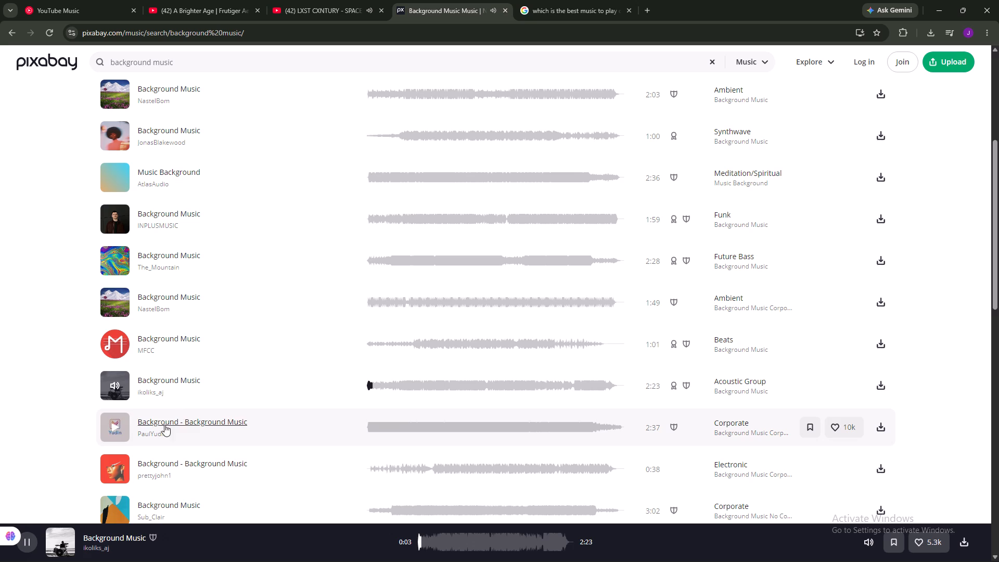
scroll(258, 399, "down", 2)
scroll(380, 419, "down", 3)
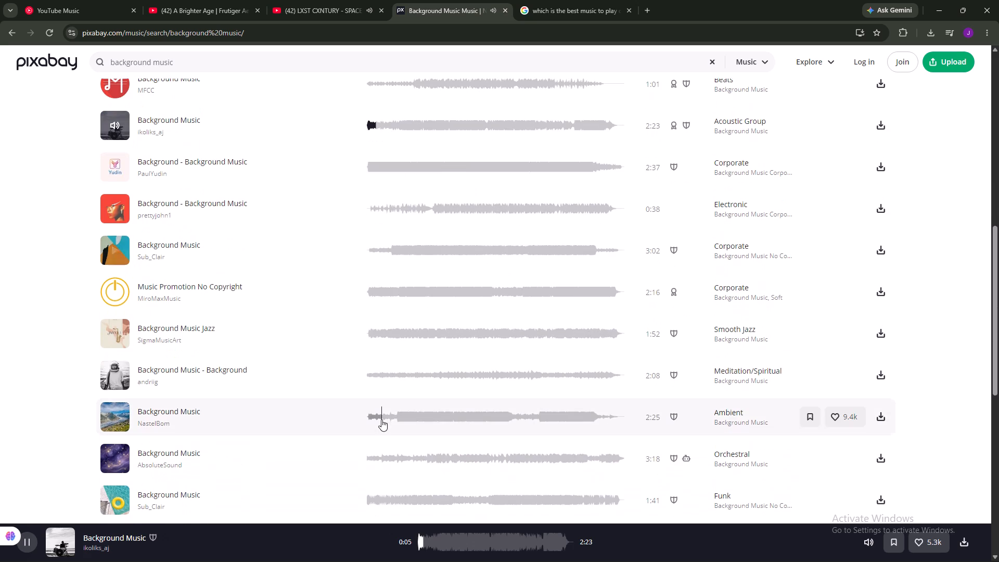
left_click(113, 334)
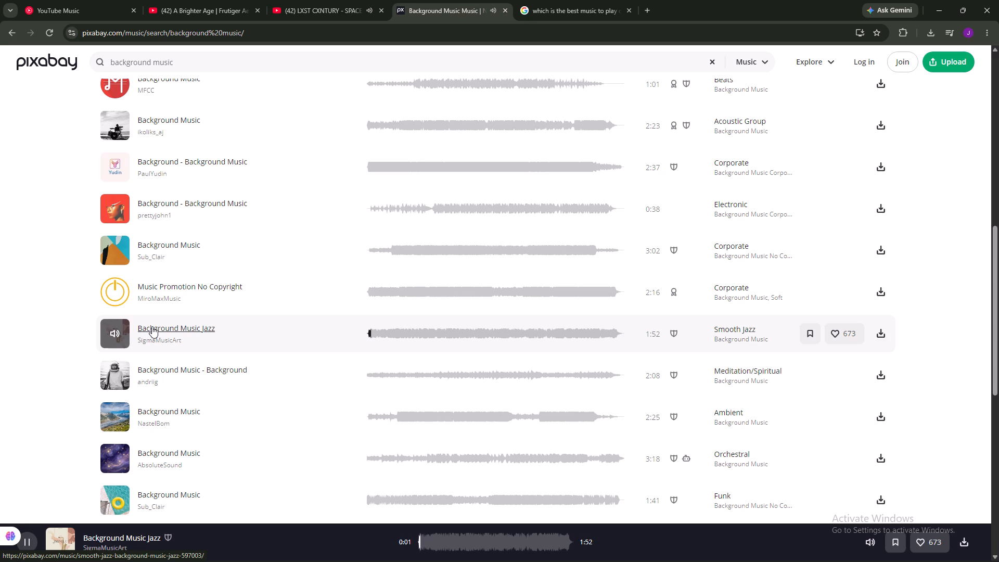
scroll(752, 432, "down", 3)
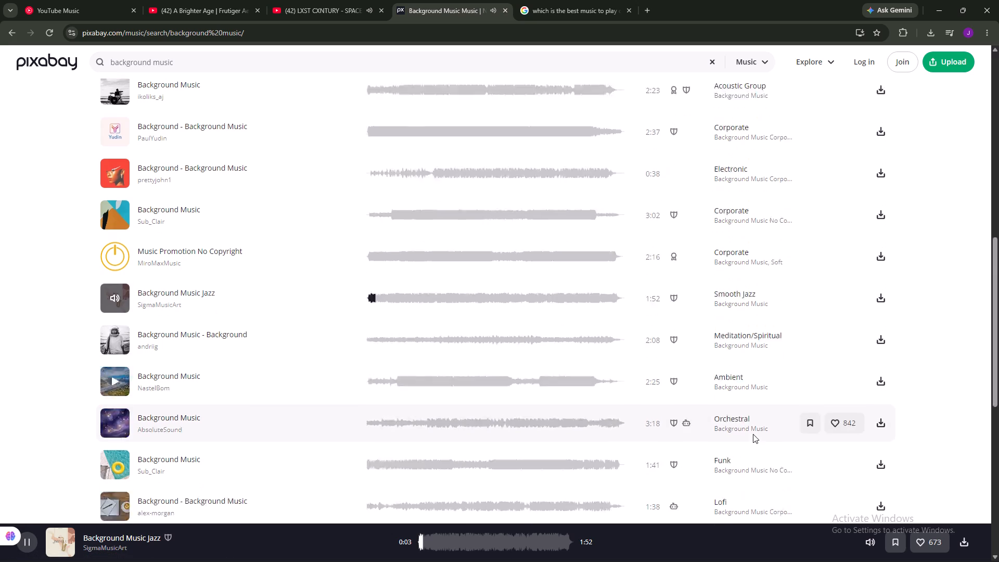
scroll(647, 440, "down", 2)
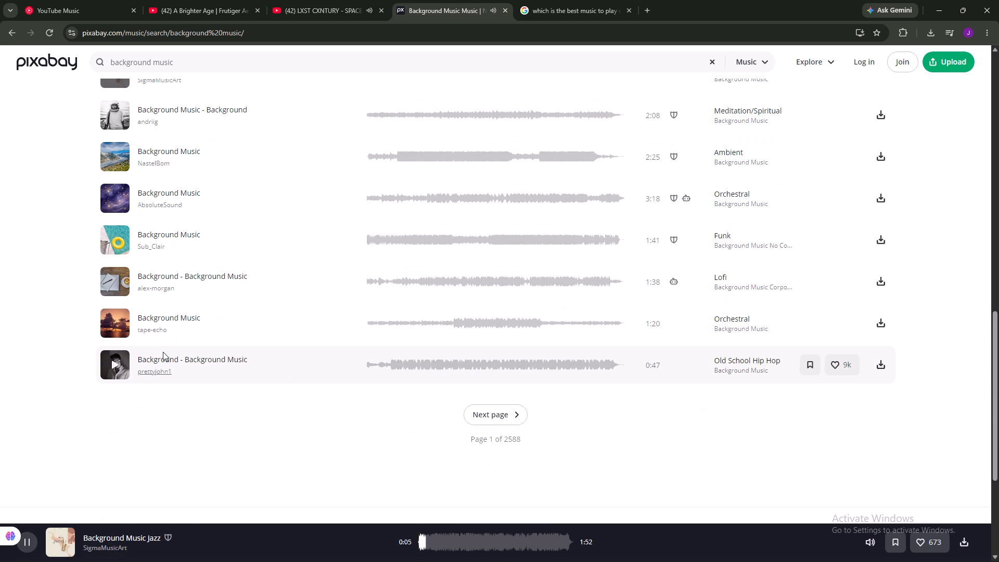
left_click(115, 364)
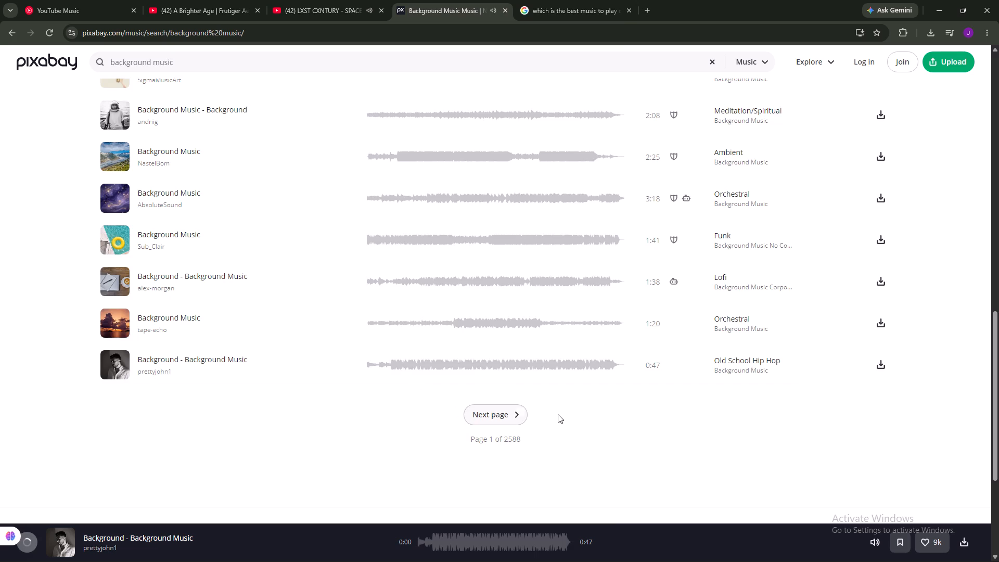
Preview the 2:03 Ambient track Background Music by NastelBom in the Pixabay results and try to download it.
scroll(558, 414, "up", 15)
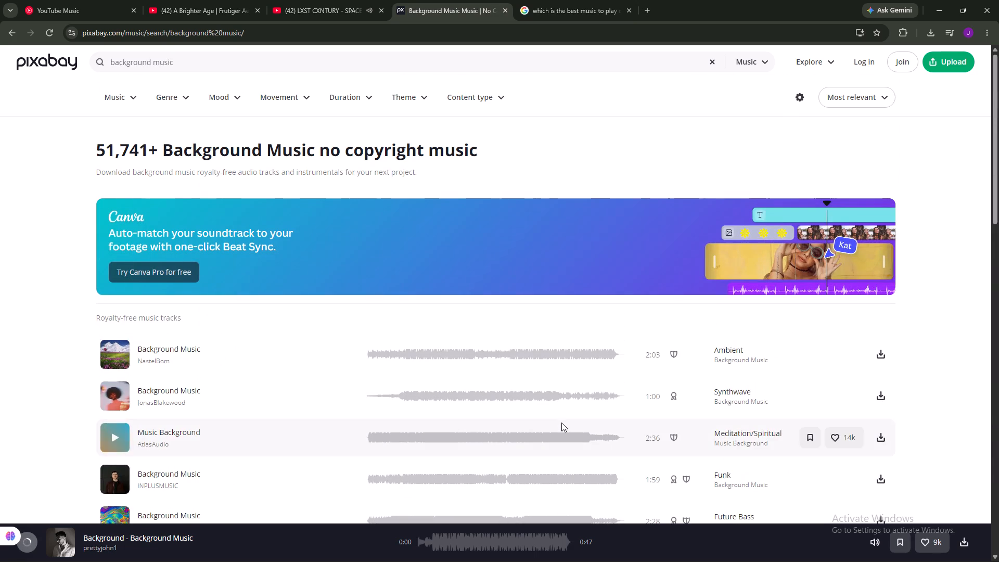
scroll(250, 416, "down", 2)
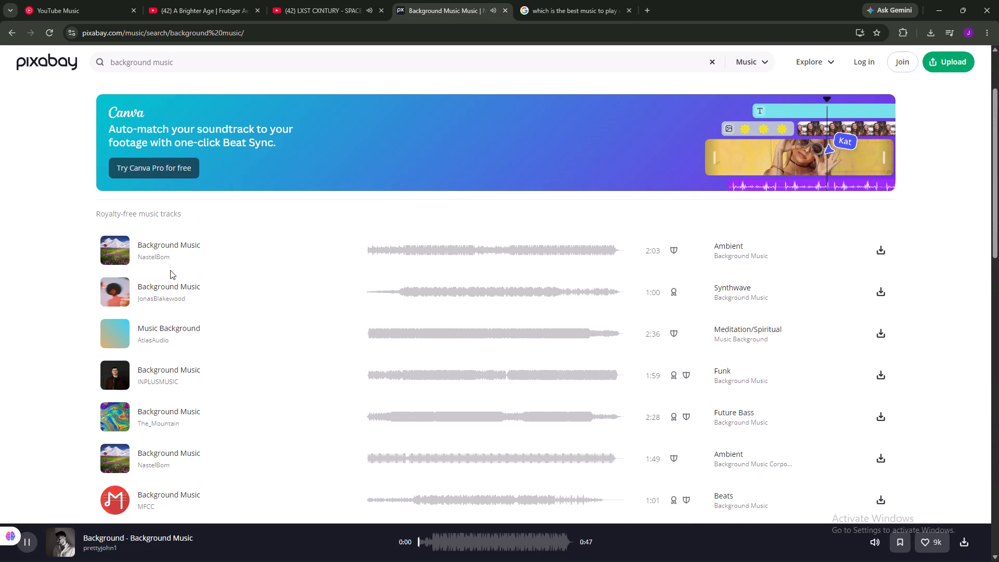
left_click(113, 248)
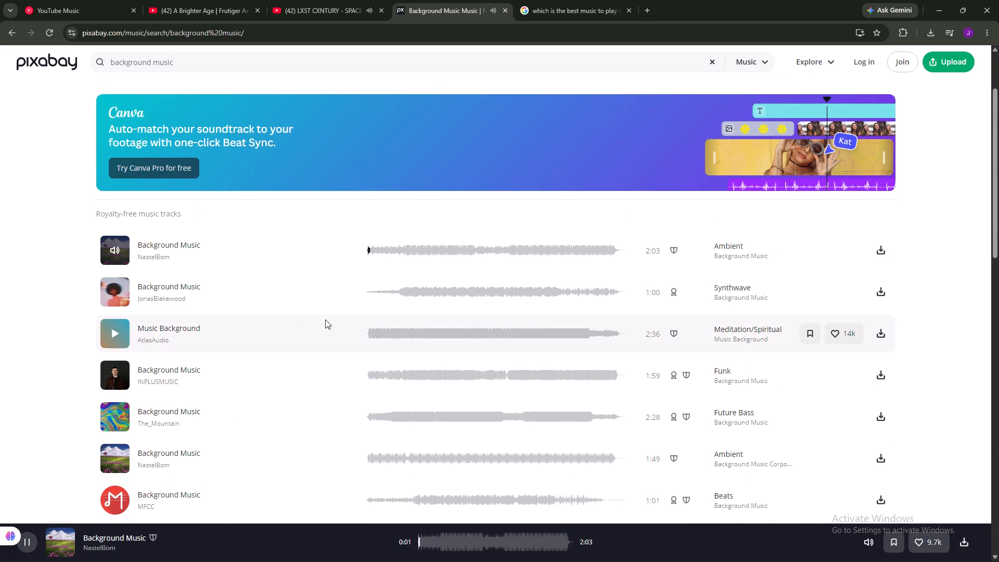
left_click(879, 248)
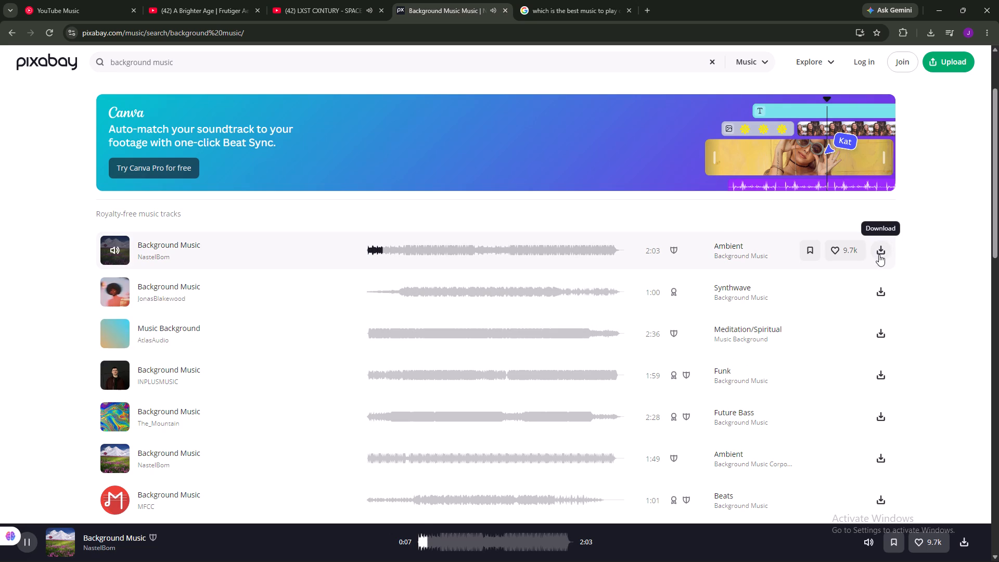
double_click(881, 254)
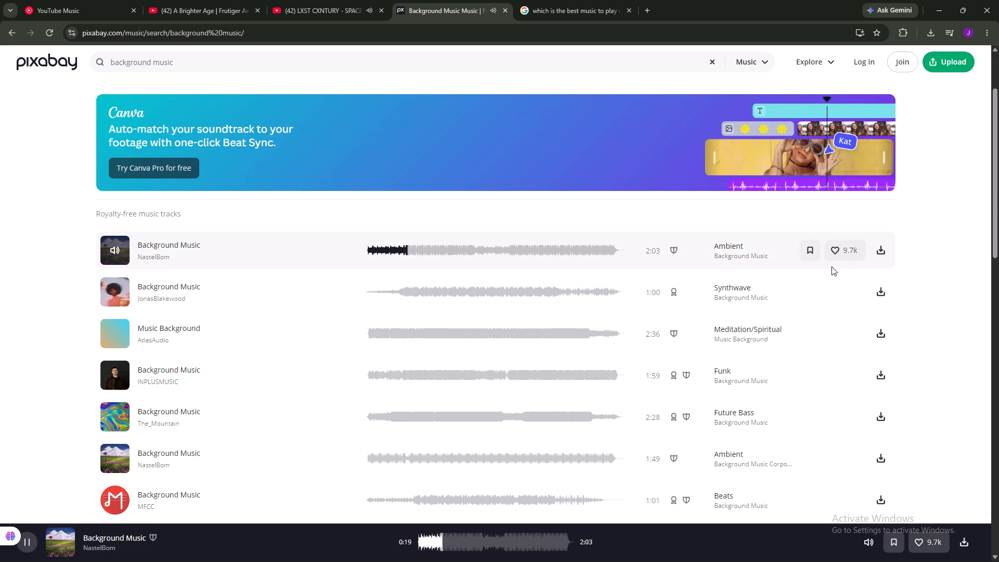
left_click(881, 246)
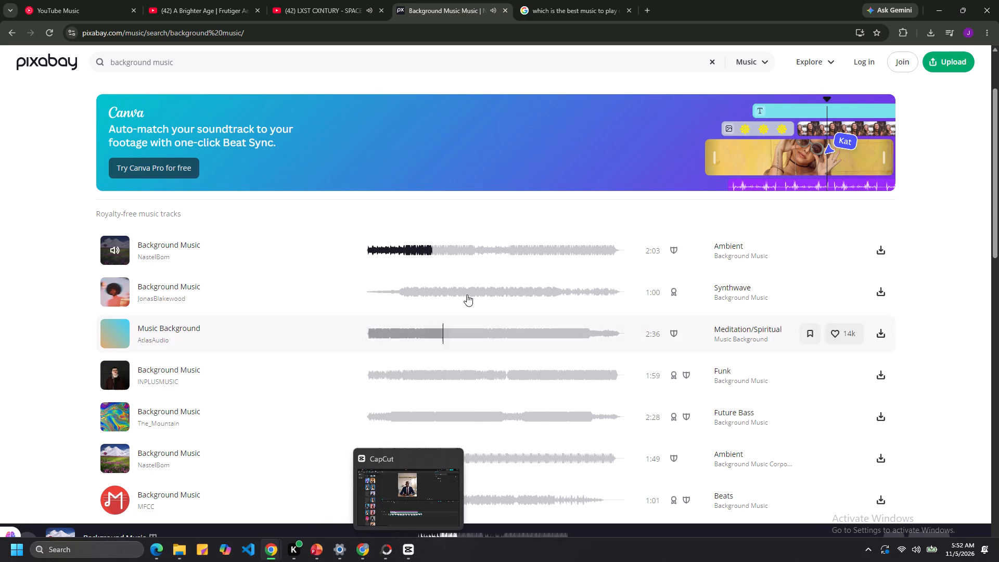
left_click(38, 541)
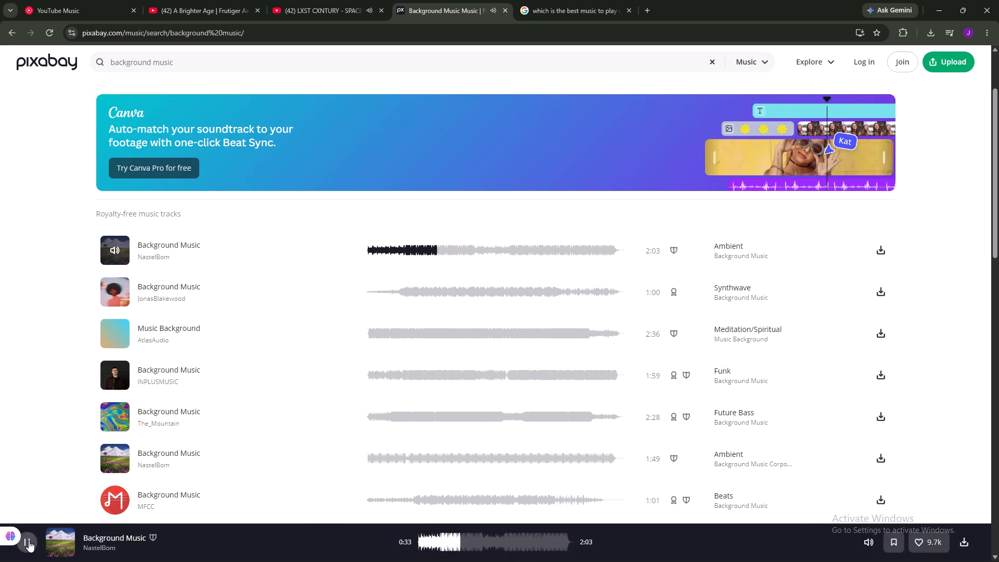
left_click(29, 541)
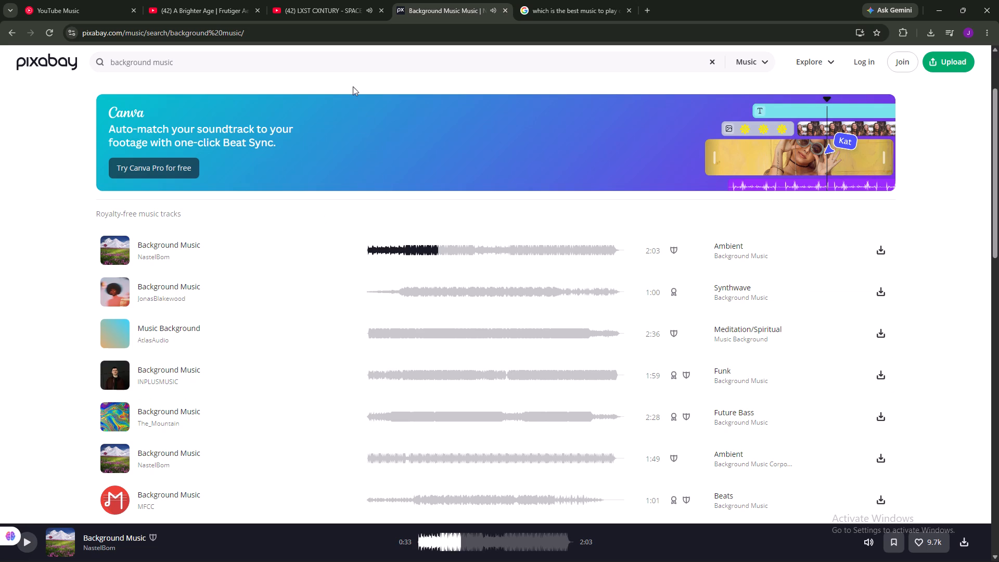
Look through the open YouTube and Google search tabs and check the browser's recent download history for the requested track.
left_click(346, 2)
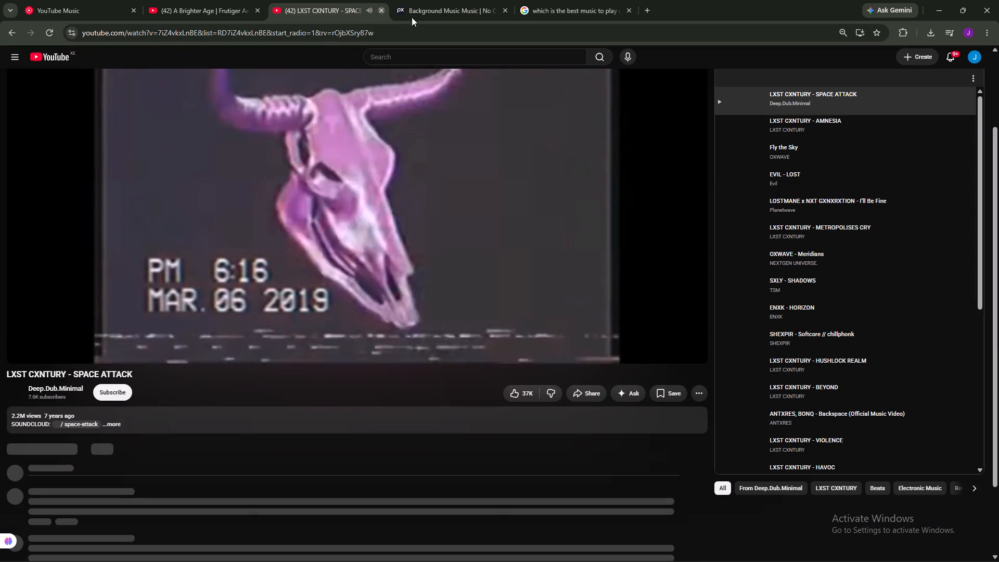
left_click(569, 10)
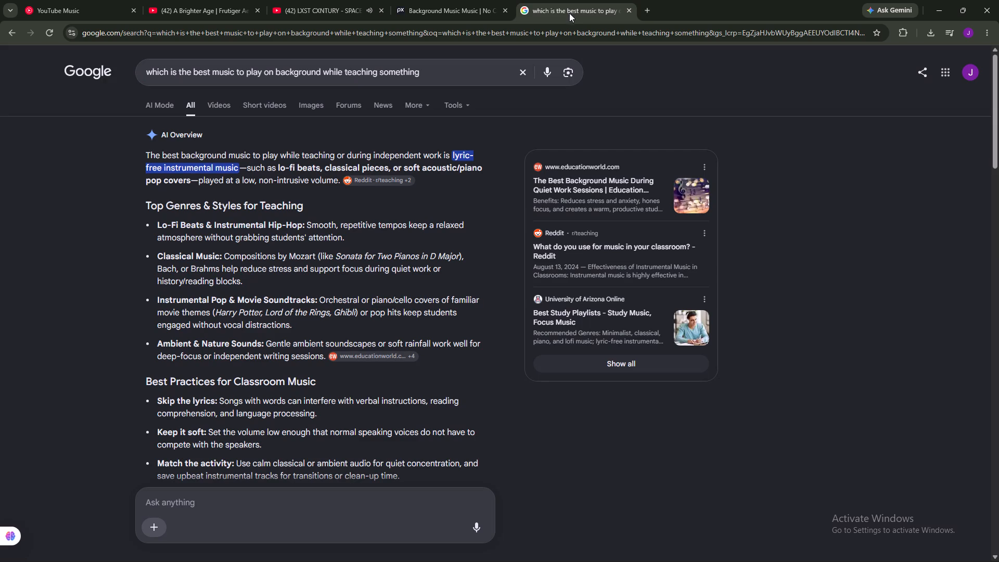
left_click(486, 6)
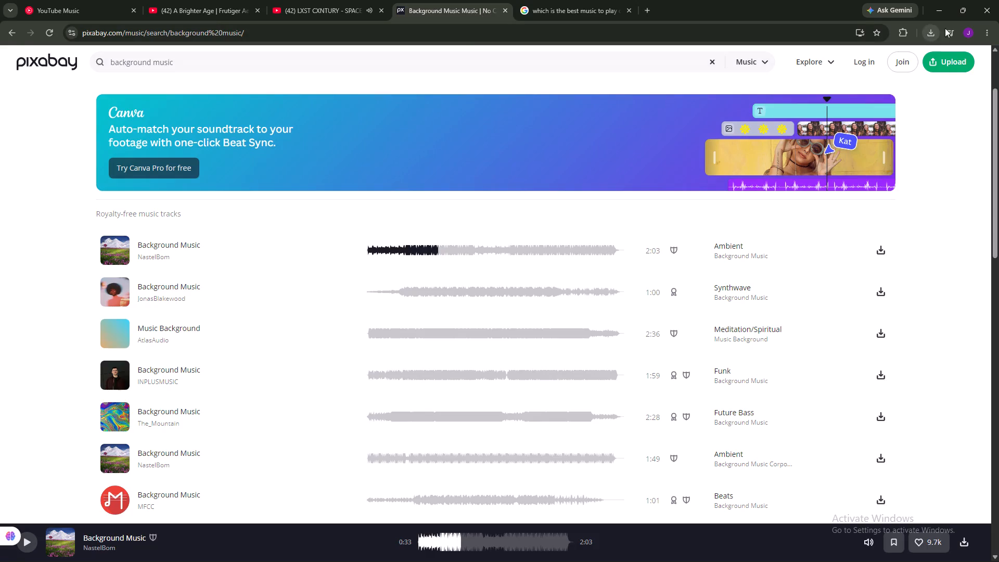
left_click(930, 34)
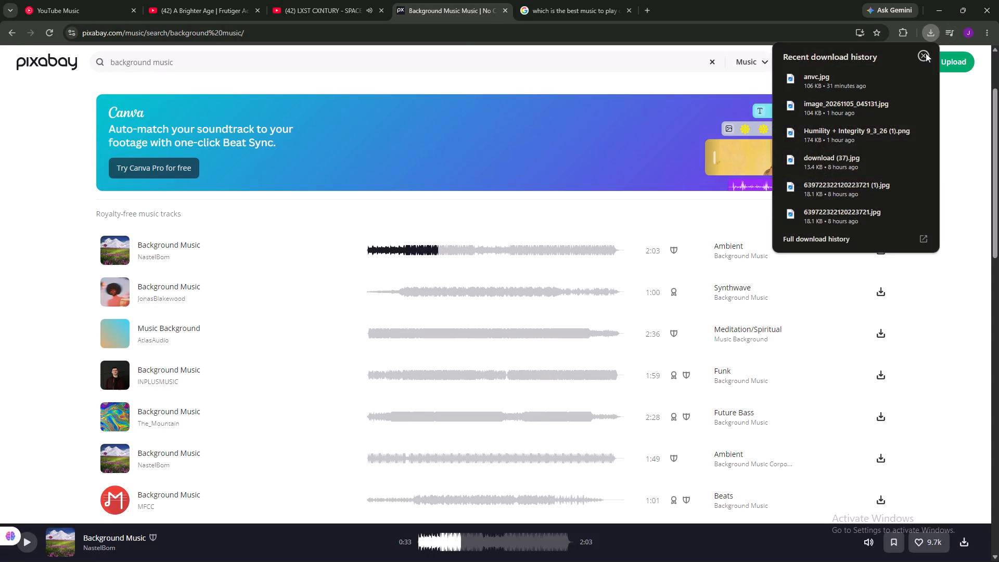
left_click(564, 81)
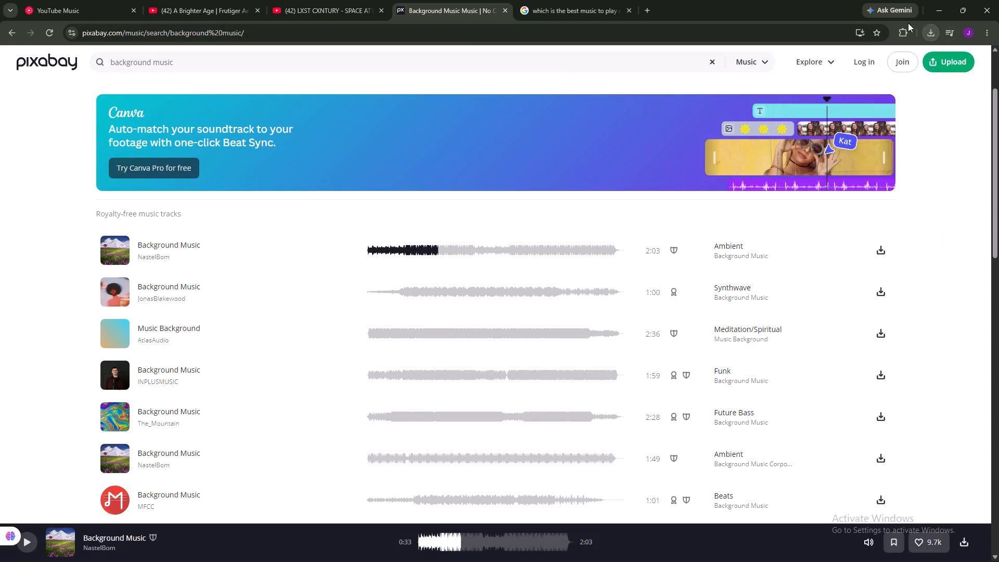
left_click(964, 32)
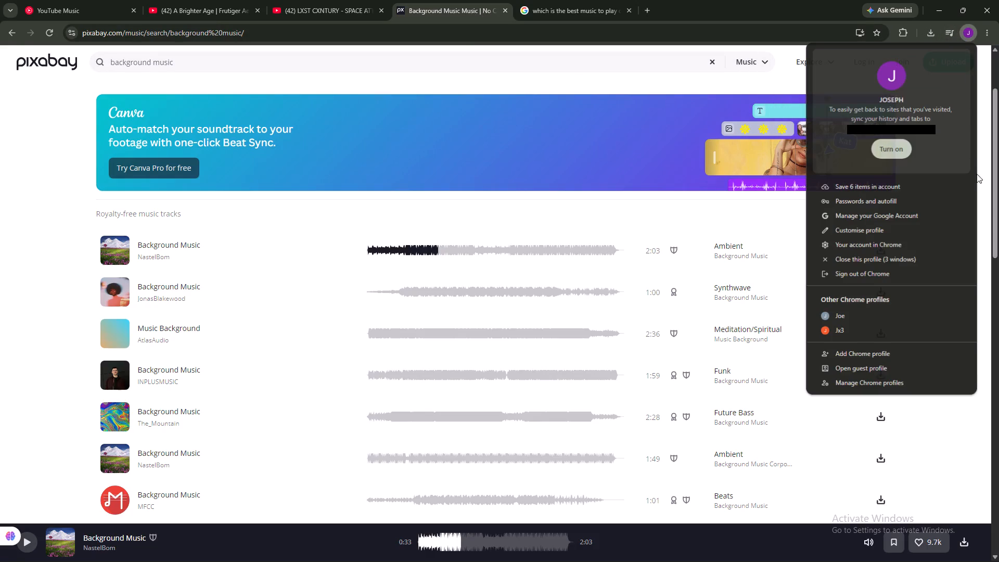
left_click(983, 178)
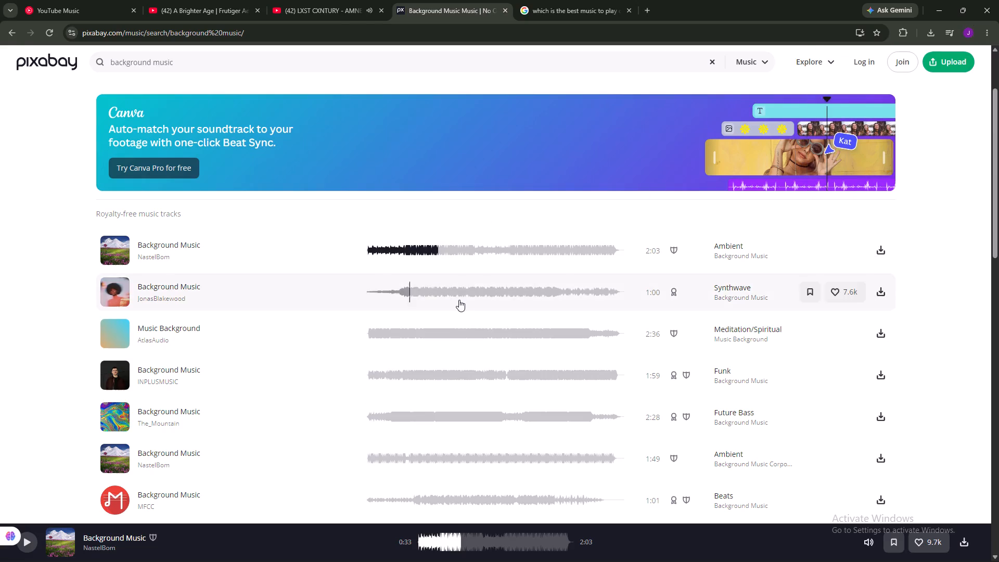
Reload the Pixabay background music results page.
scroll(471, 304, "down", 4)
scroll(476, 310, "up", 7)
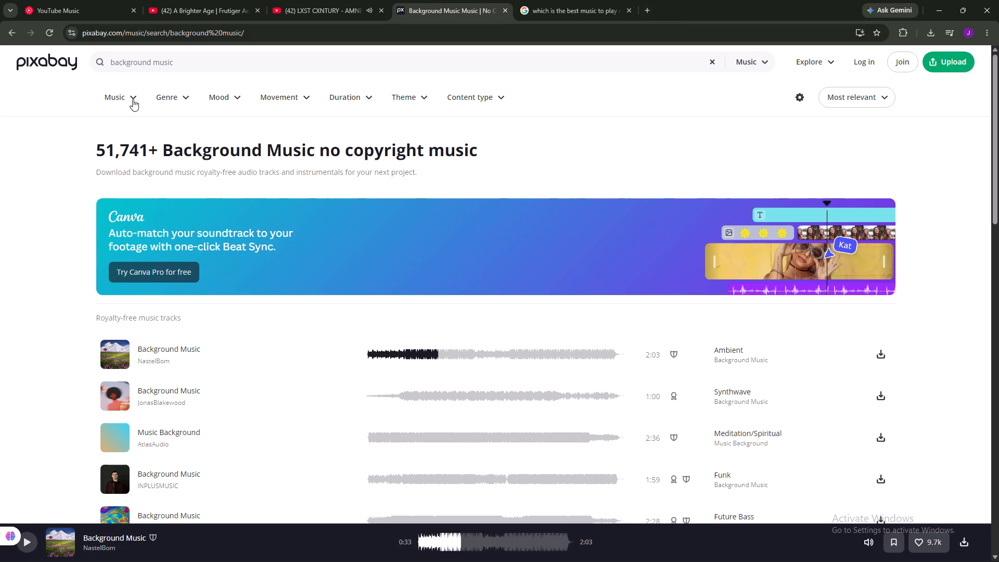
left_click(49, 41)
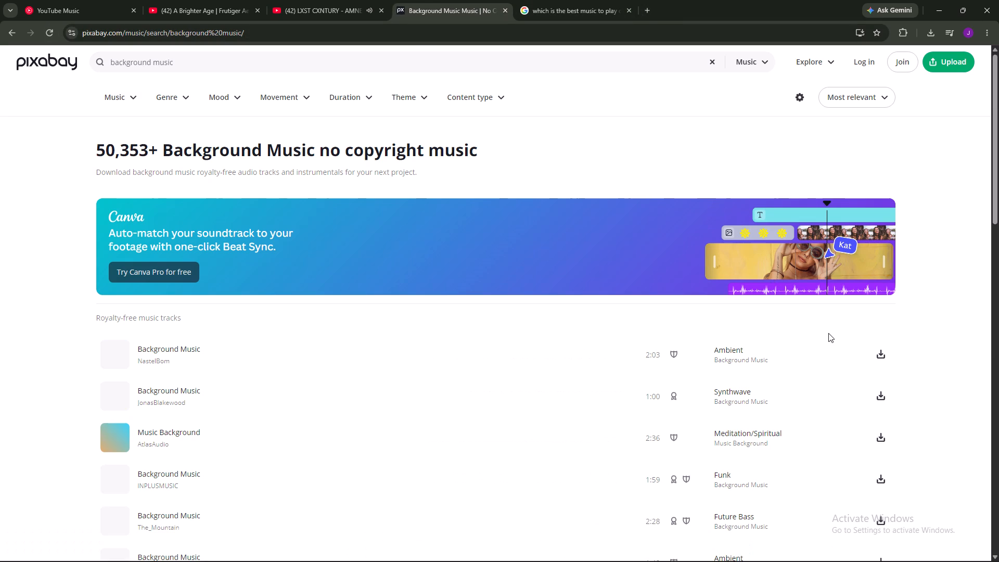
Close the Pixabay results tab and the Google search tab about background music for teaching.
left_click(503, 10)
left_click(509, 12)
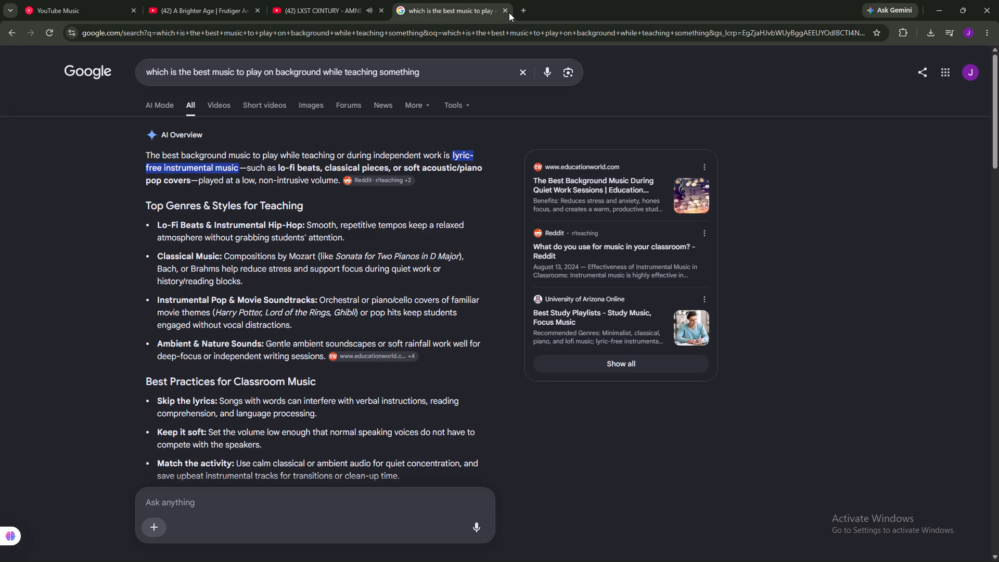
left_click(503, 11)
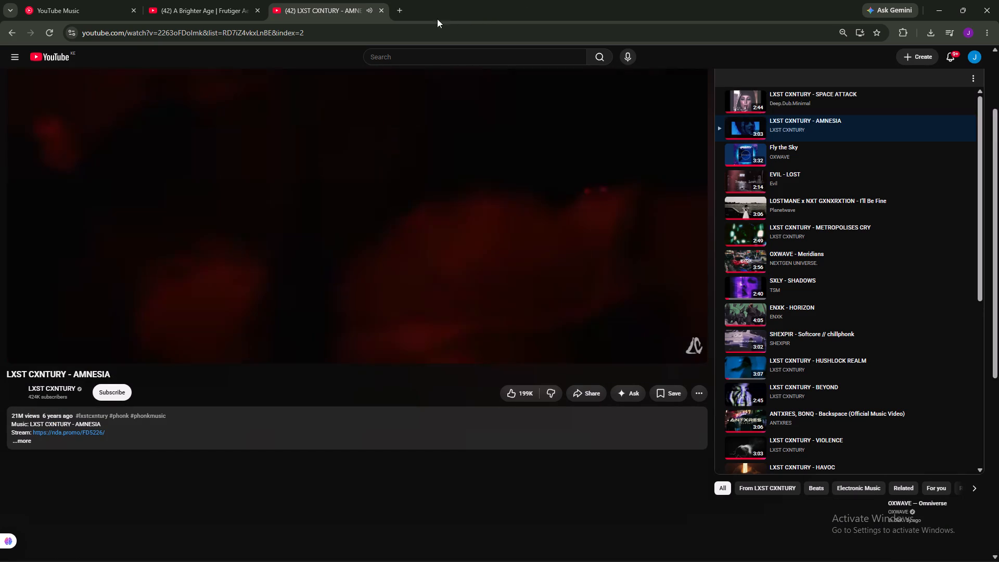
Open the pixabay.com home page in a new browser tab.
left_click(398, 7)
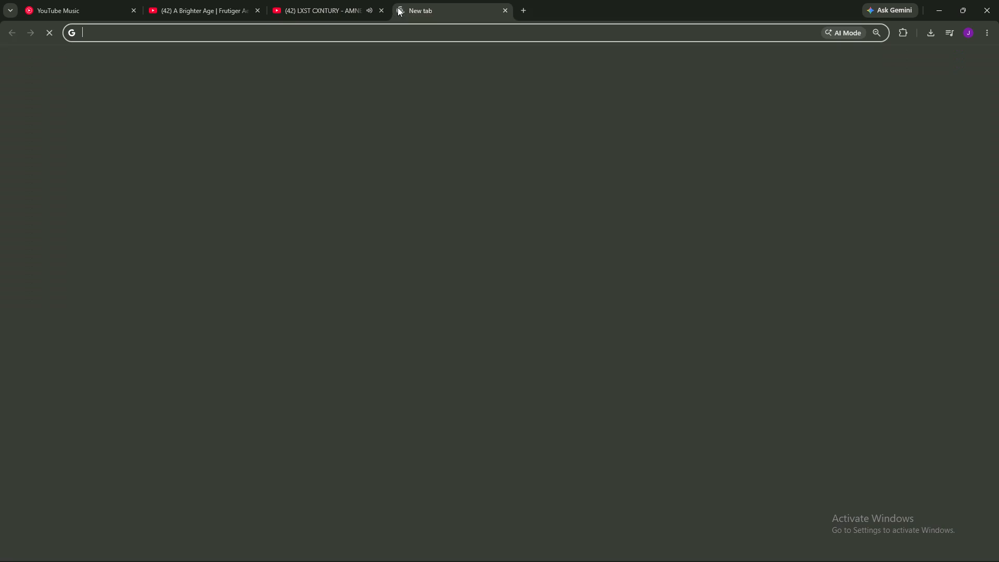
key("o")
key("BackSpace")
type("pizxa")
key("BackSpace")
key("BackSpace")
key("BackSpace")
key("BackSpace")
key("BackSpace")
key("BackSpace")
key("BackSpace")
key("BackSpace")
key("BackSpace")
key("BackSpace")
key("BackSpace")
key("BackSpace")
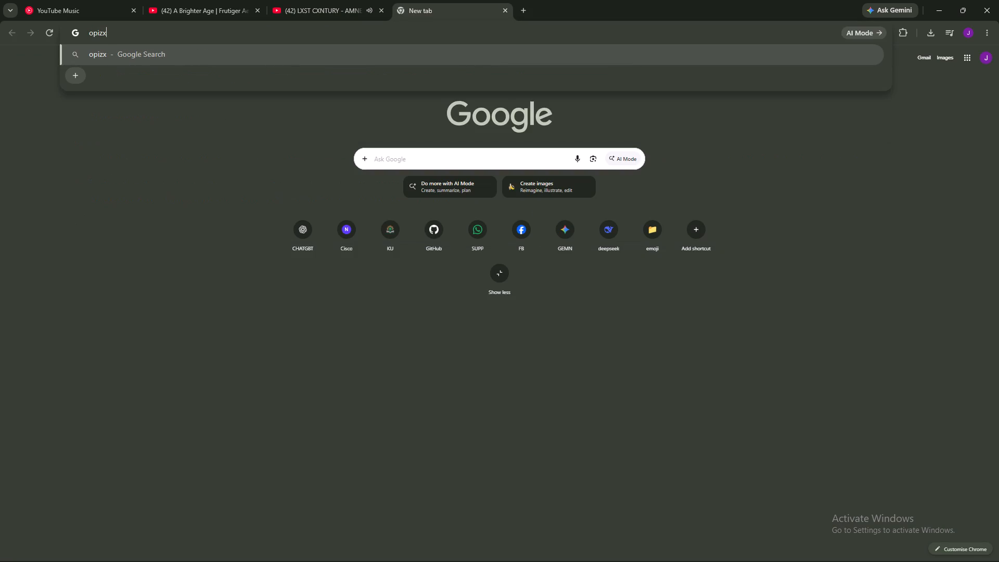
type("pixa")
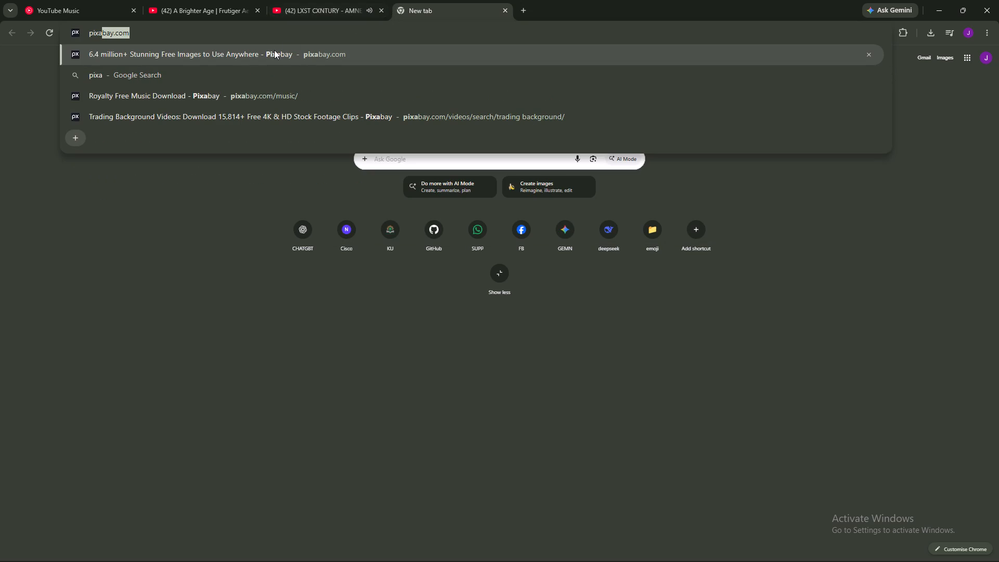
left_click(274, 51)
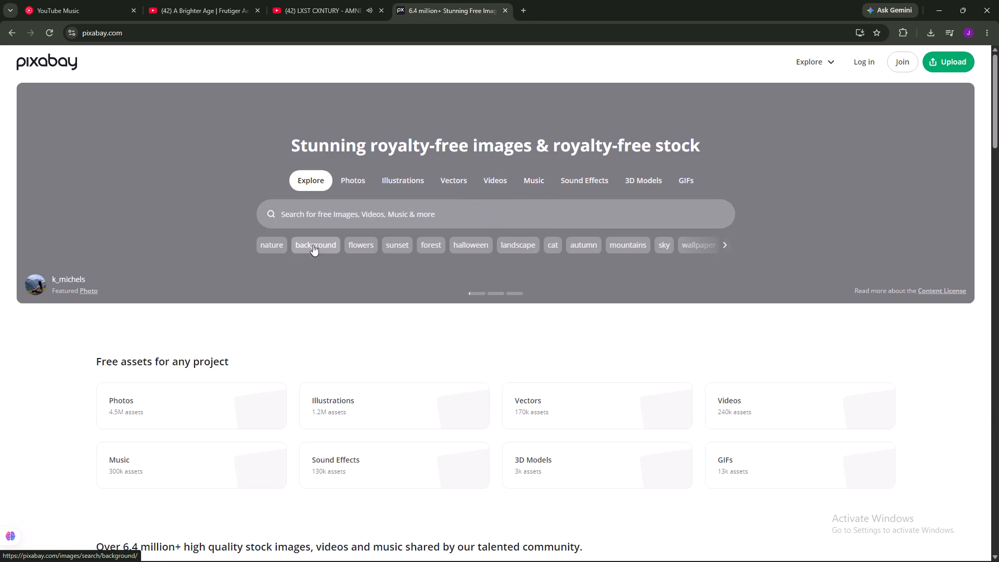
Switch Pixabay to the Music category and show its suggested background music results.
left_click(528, 179)
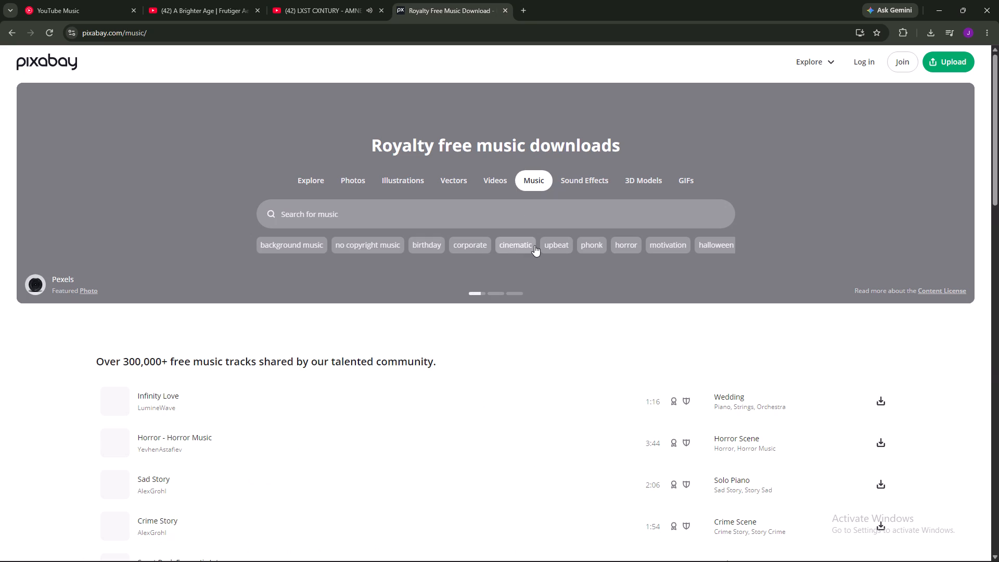
left_click(316, 242)
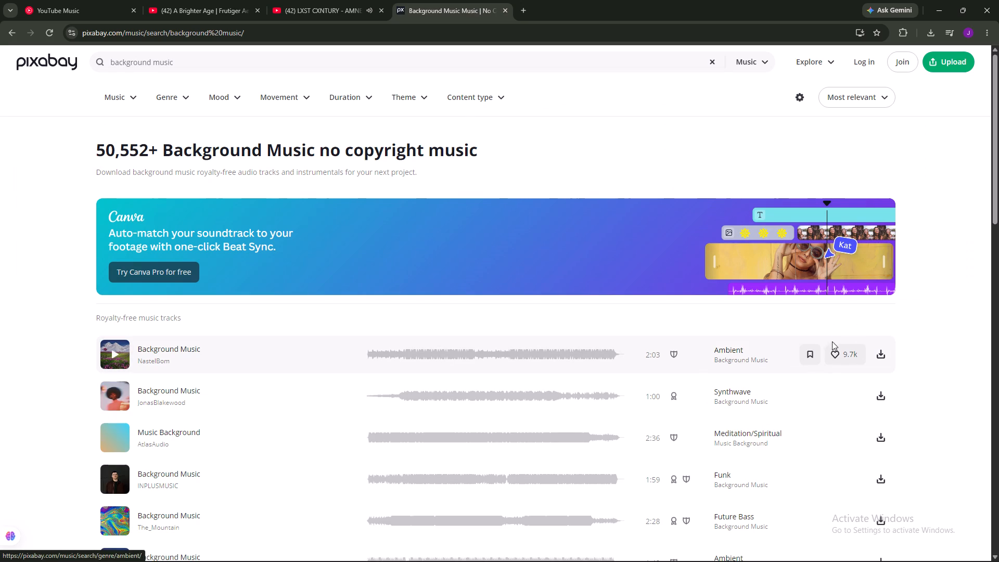
Preview the 2:03 Ambient track by NastelBom, pausing the AMNESIA video on YouTube, and stop the preview.
left_click(114, 354)
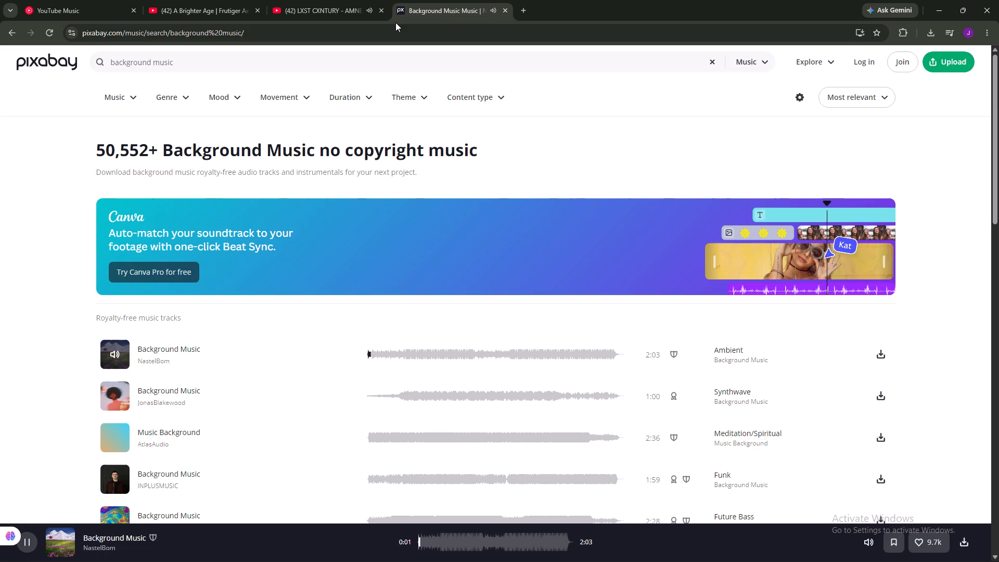
left_click(347, 5)
left_click(400, 107)
left_click(470, 4)
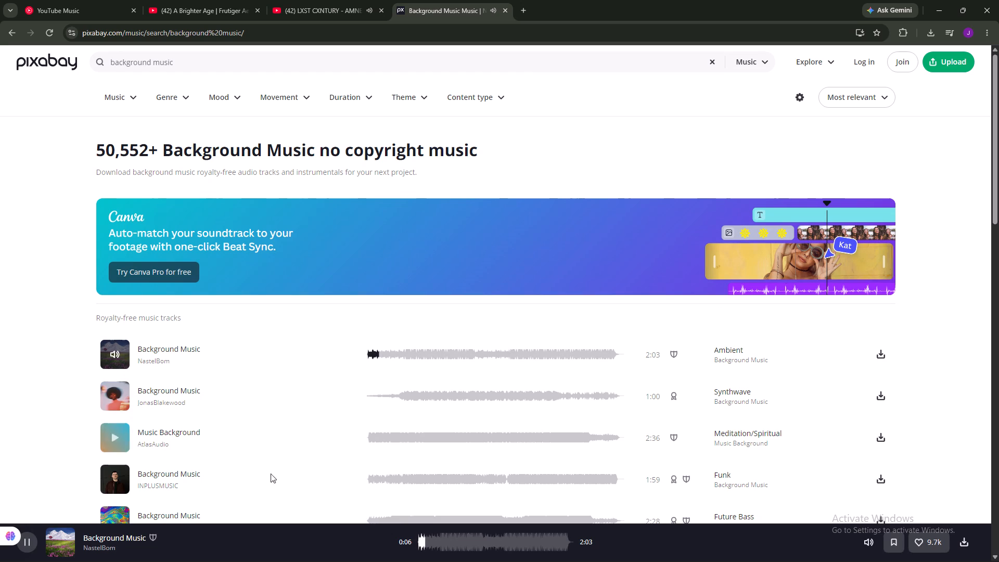
left_click(26, 539)
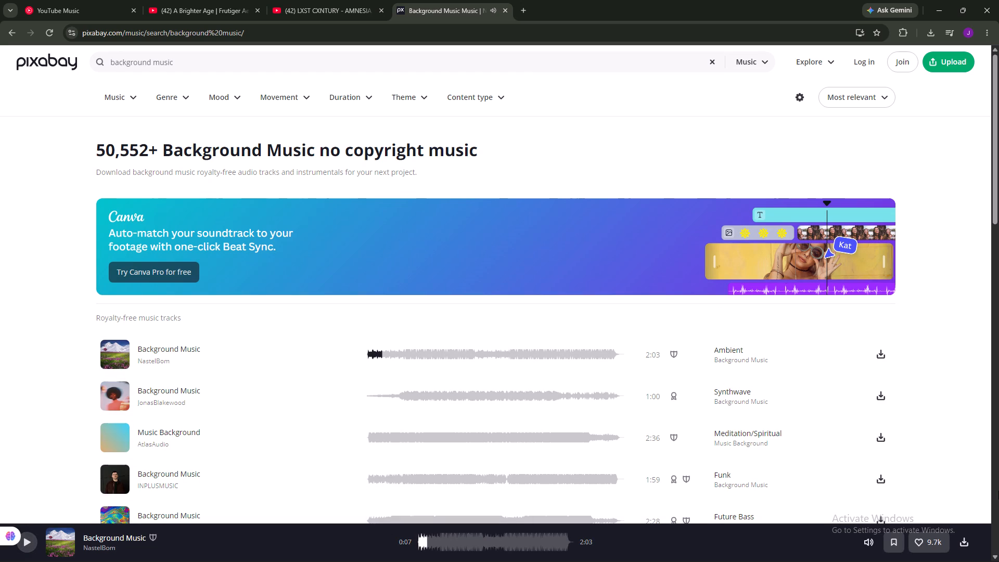
Download the 2:03 Ambient track to the Downloads folder as the MP3 nastelbom-background-music-606712 and dismiss the thank-you dialog.
left_click(964, 541)
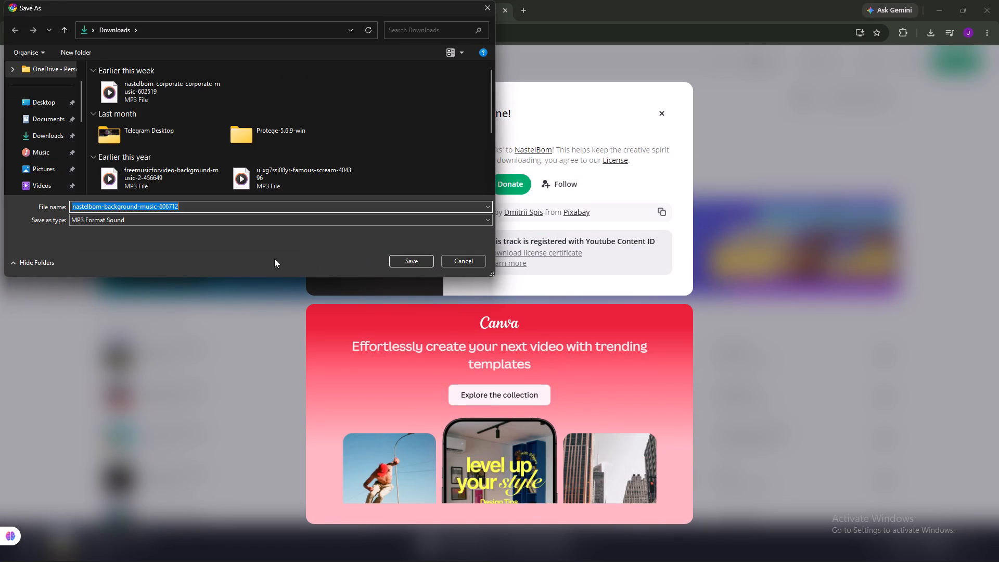
left_click(420, 263)
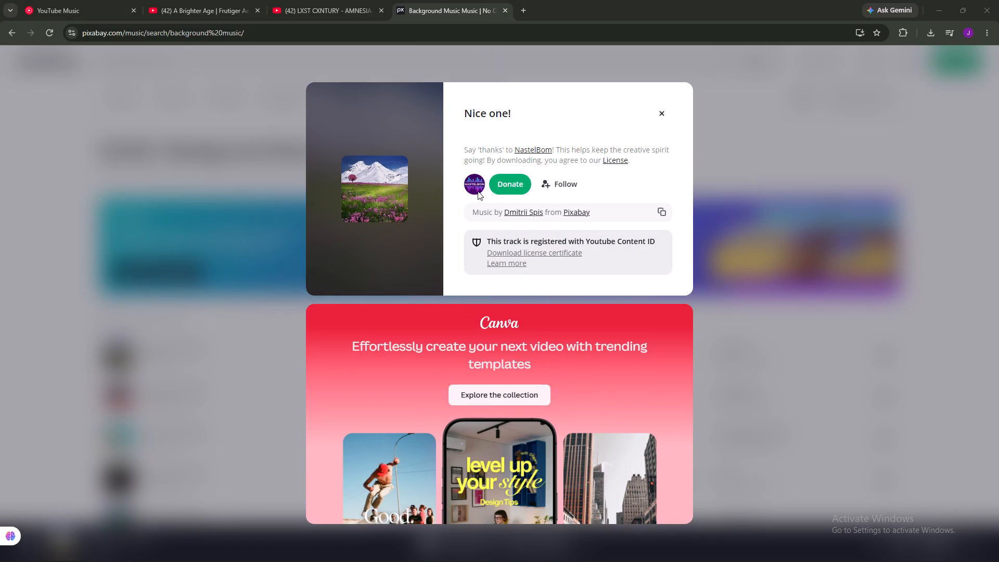
left_click(663, 113)
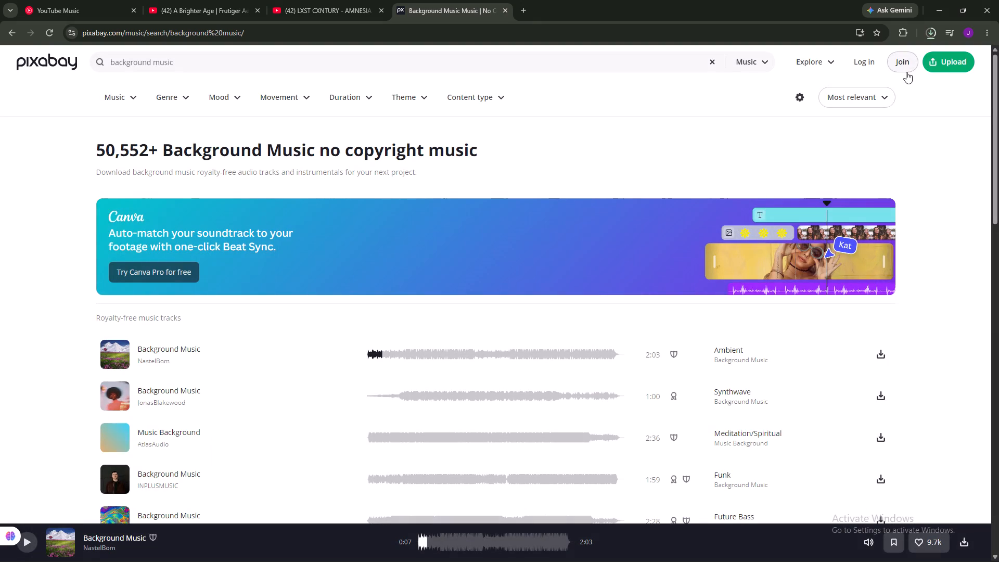
Check the music download in the browser's download history and locate the MP3 in the Downloads folder in File Explorer.
left_click(931, 34)
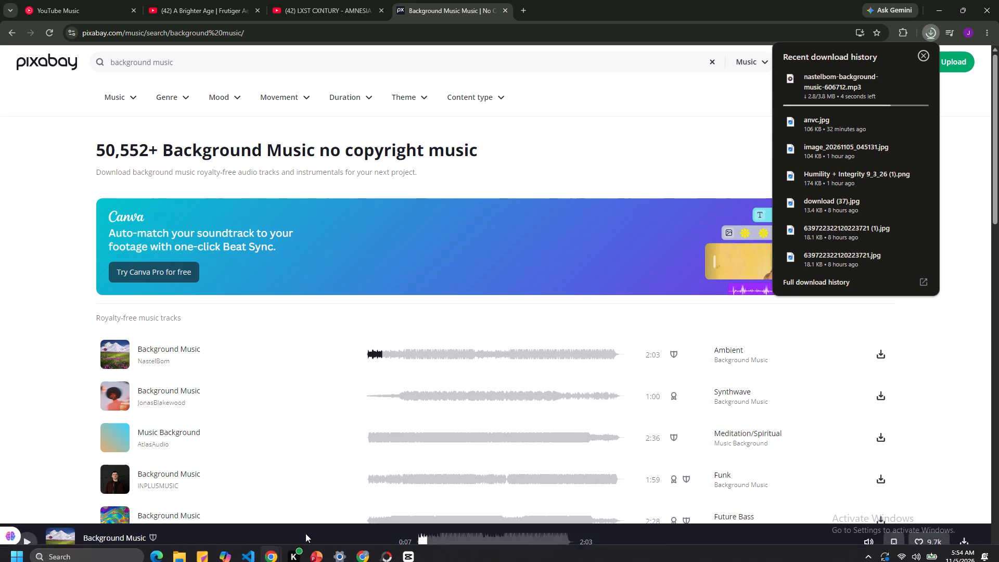
left_click(176, 550)
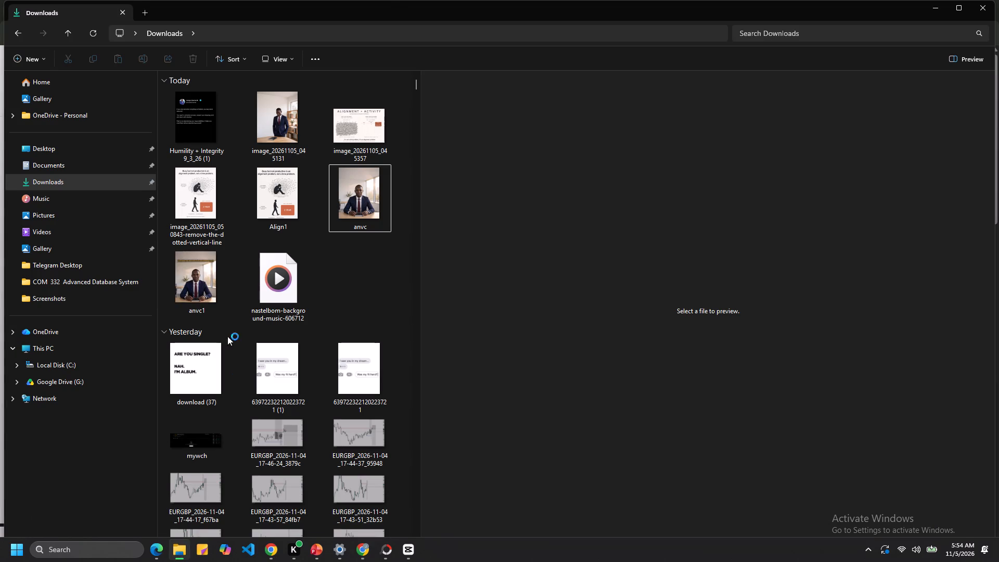
scroll(335, 328, "down", 2)
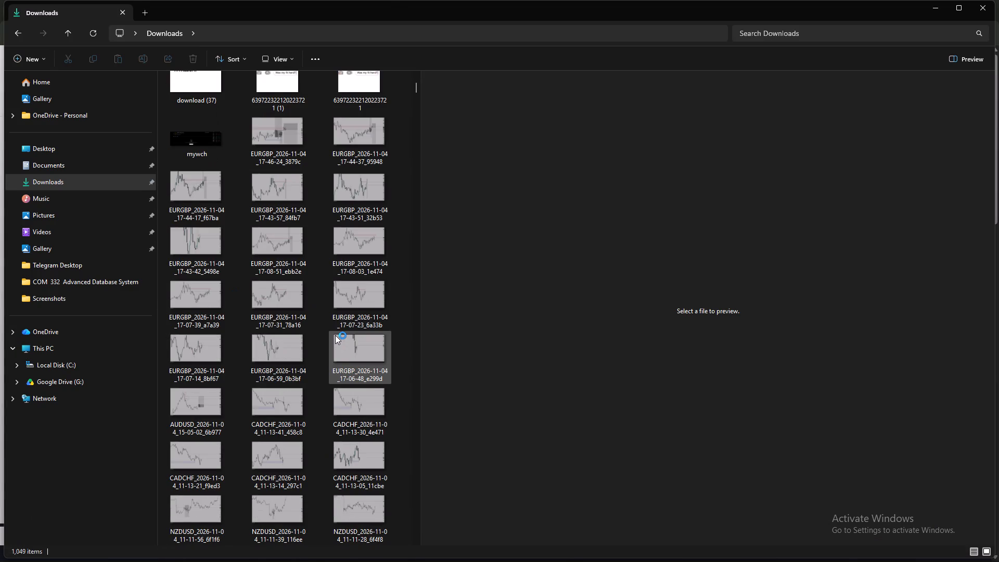
scroll(337, 329, "up", 8)
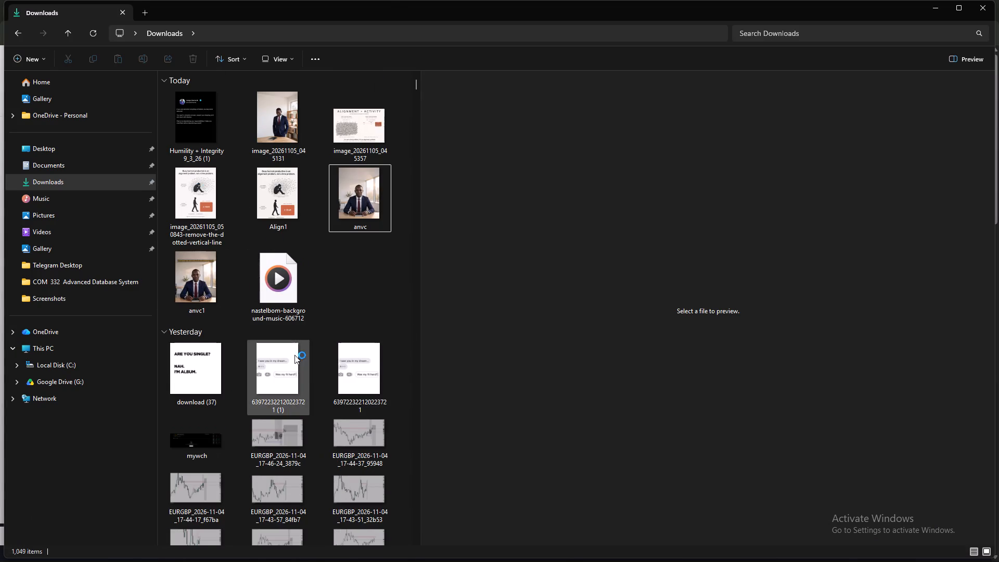
Open the Word document CAPCUT CLEAR EFFECTS from the Downloads folder to review its list of effects.
scroll(295, 354, "down", 9)
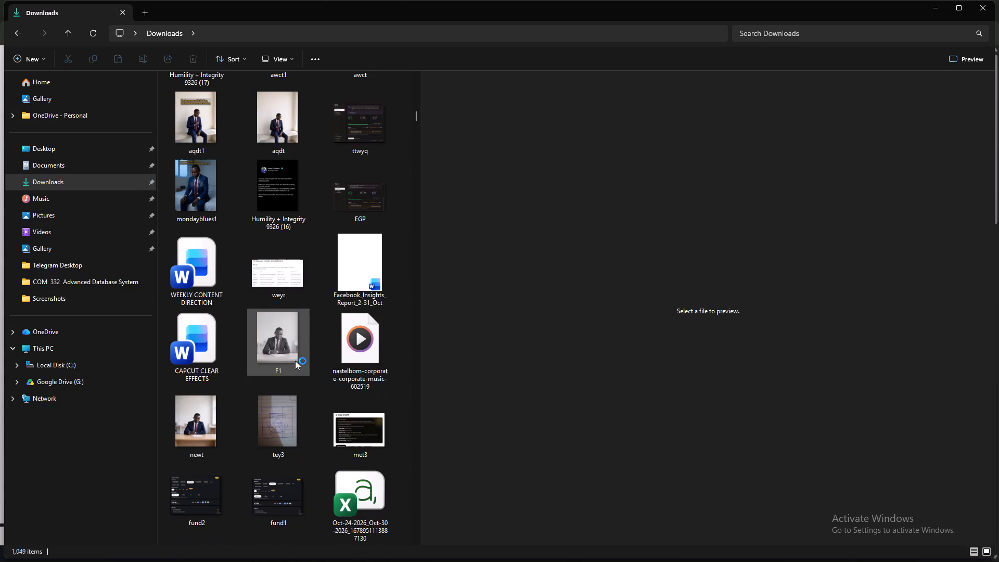
double_click(211, 334)
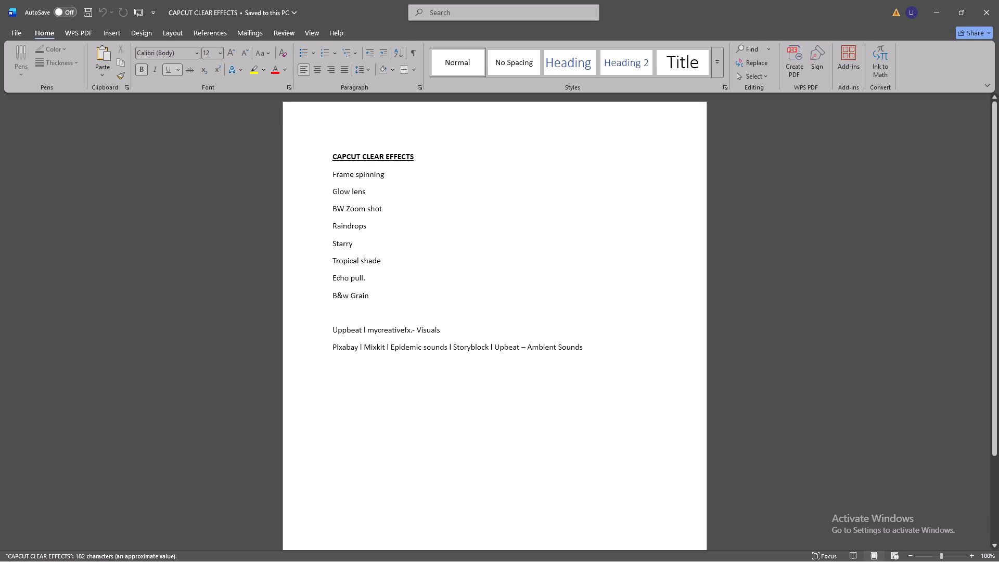
left_click(936, 5)
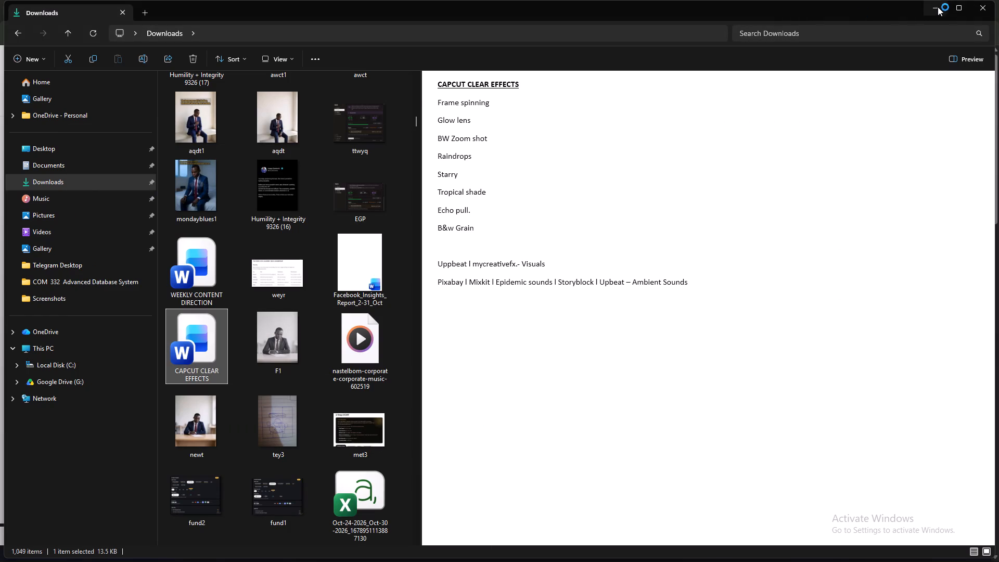
left_click(937, 8)
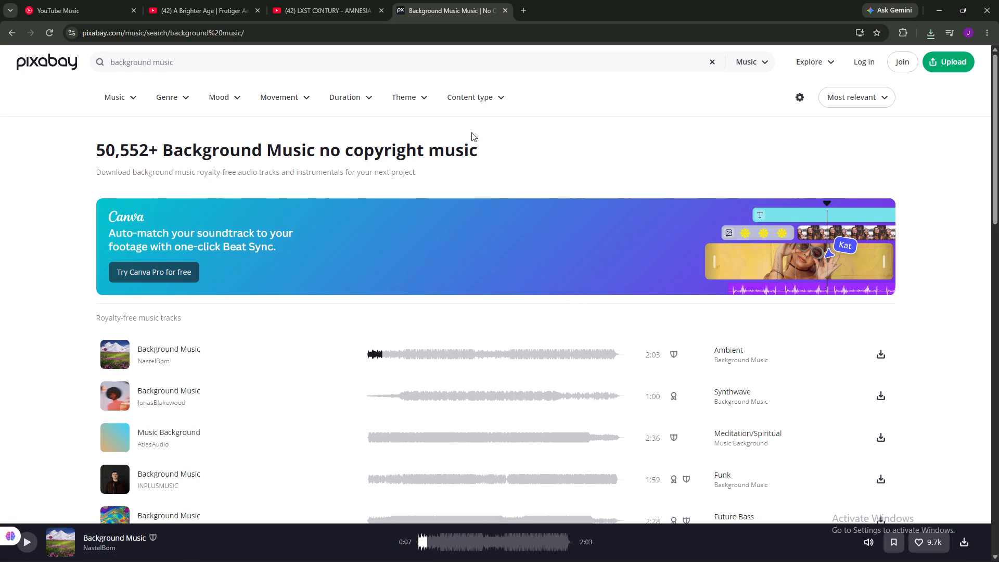
Toggle playback of the LXST CXNTURY - AMNESIA video on YouTube.
left_click(310, 1)
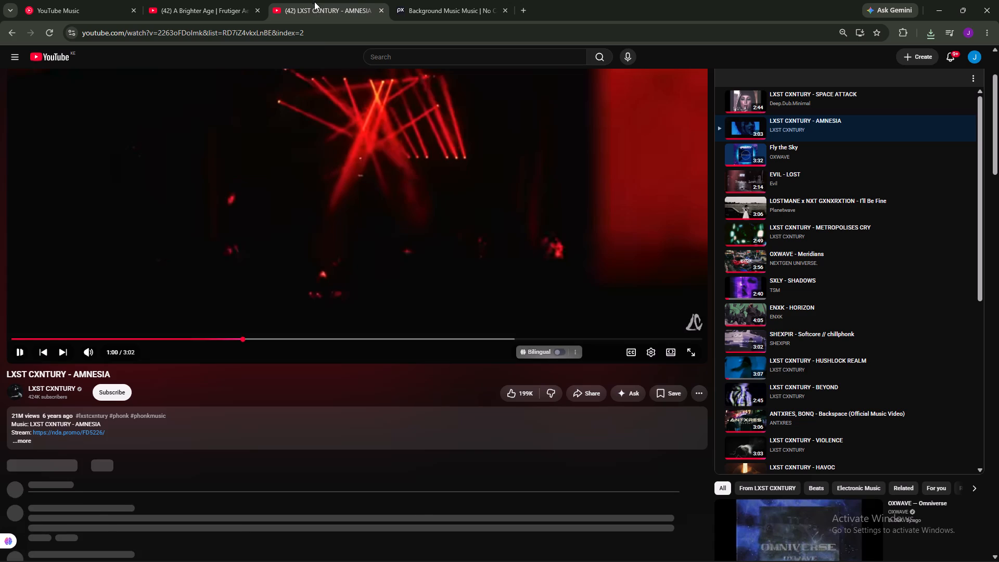
left_click(321, 139)
left_click(939, 0)
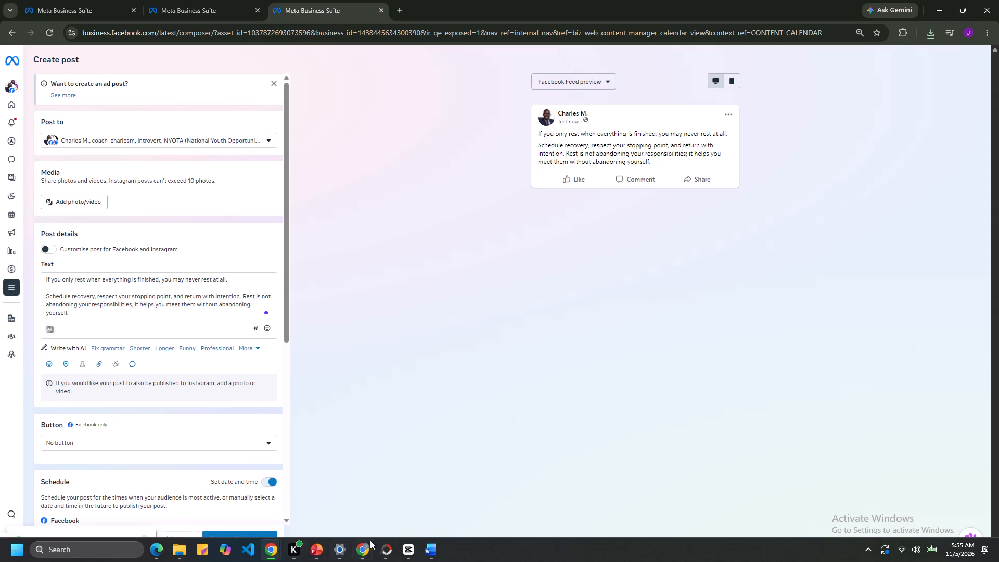
Switch to CapCut and play part of the project to preview the Slightly Shaky effect on the image.
left_click(406, 546)
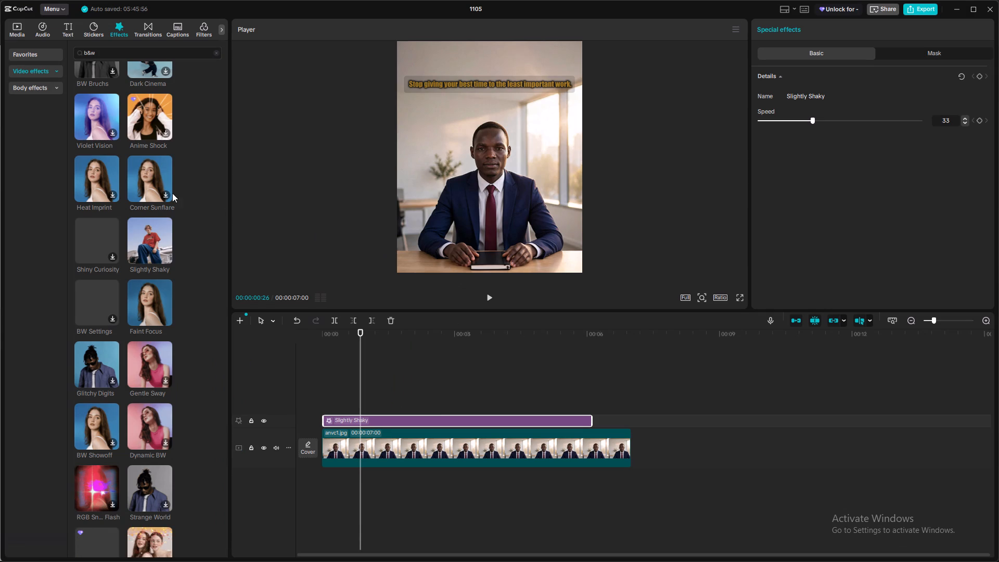
left_click(491, 300)
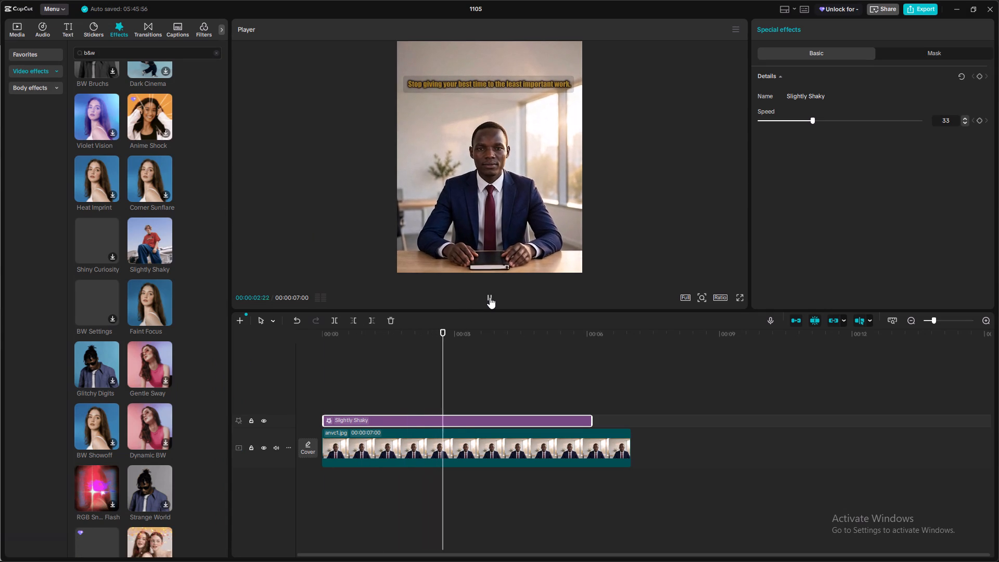
left_click(490, 297)
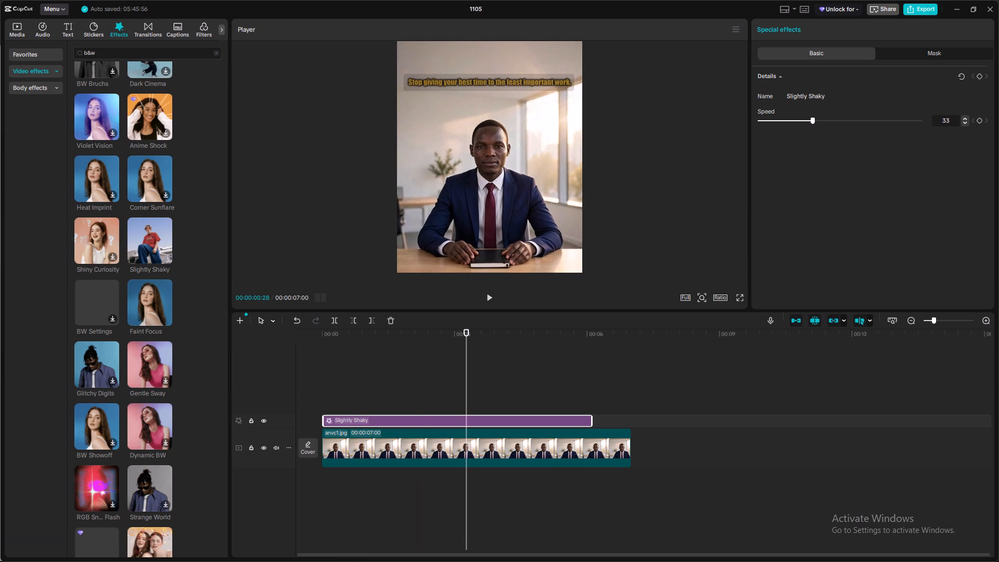
left_click(957, 10)
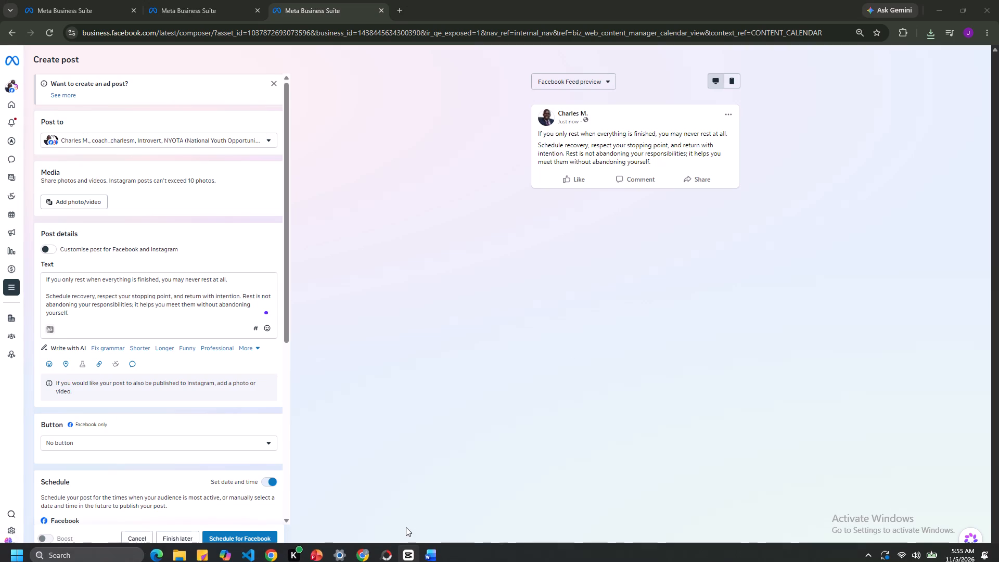
Switch to Word and add the line "Slightly shaky" below B&w Grain in the CAPCUT CLEAR EFFECTS list.
left_click(429, 547)
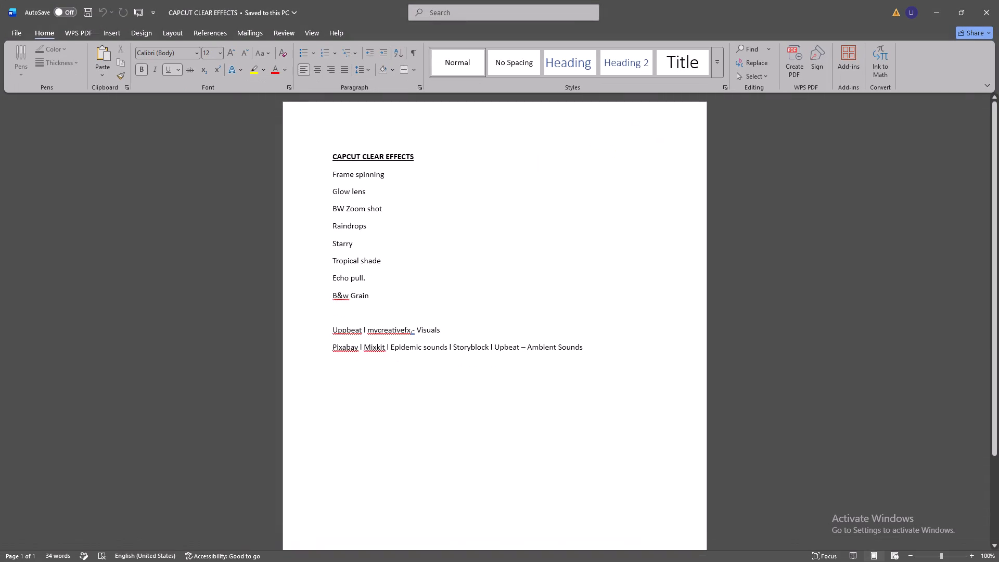
left_click(374, 299)
key("Return")
key("Return")
key("BackSpace")
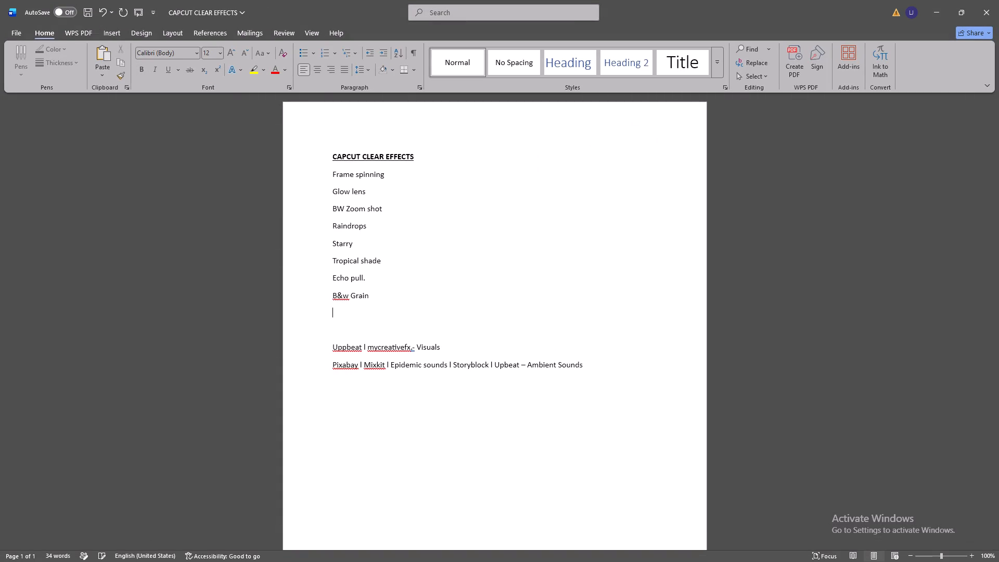
type("sligh")
type("tly")
key("space")
key("s")
type("ha")
type("xky")
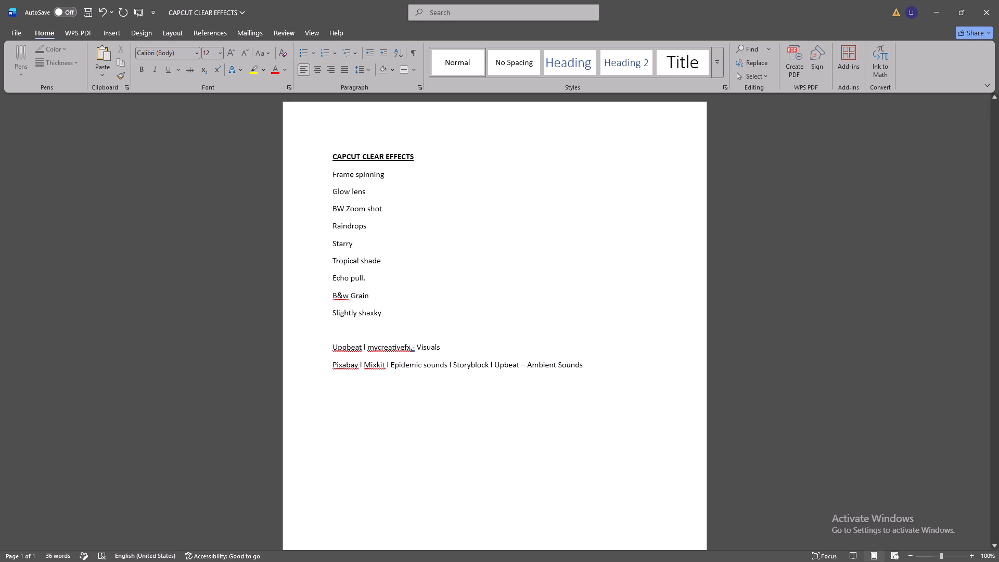
key("Left")
key("Left")
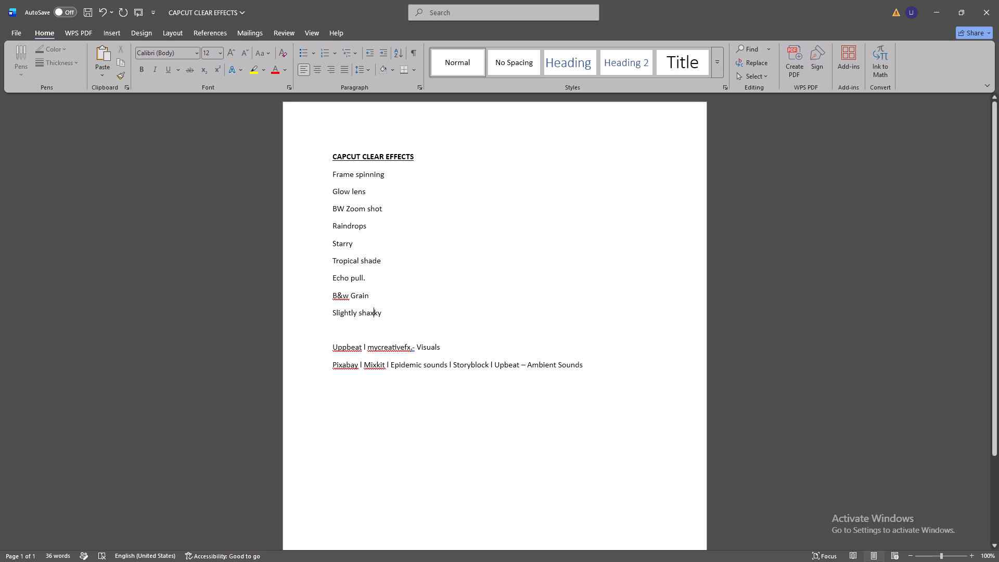
key("BackSpace")
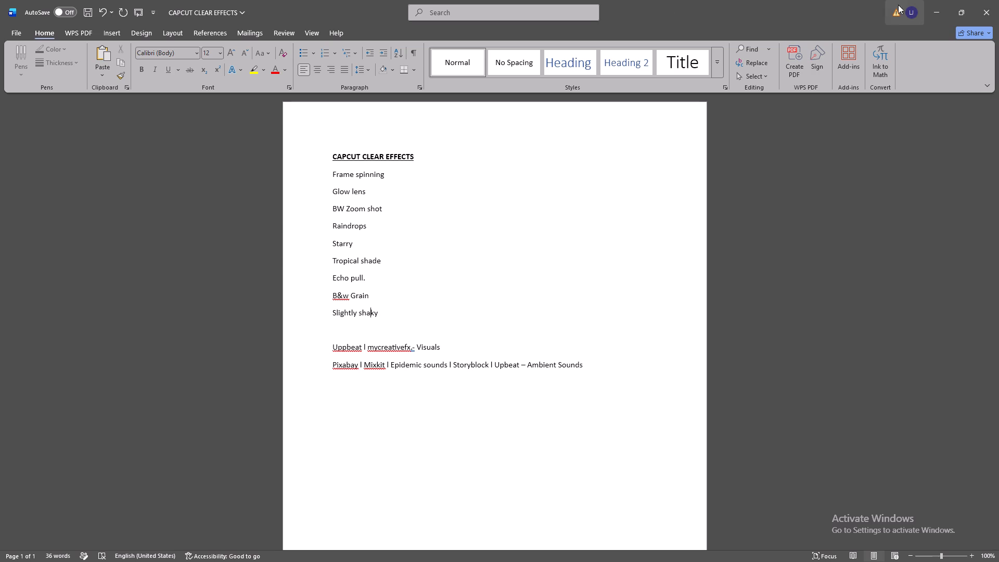
Save the CAPCUT CLEAR EFFECTS document.
left_click(10, 33)
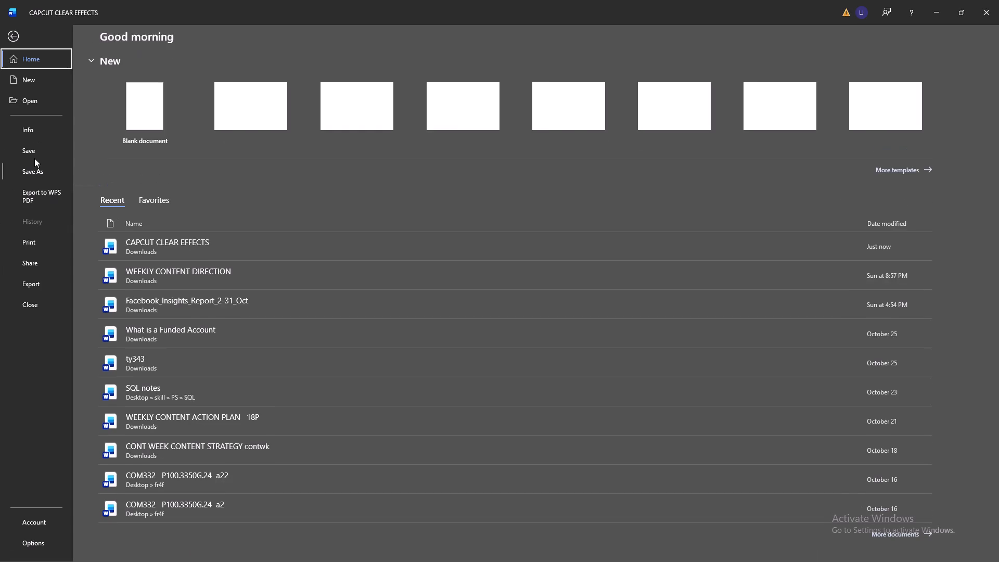
left_click(33, 147)
left_click(934, 8)
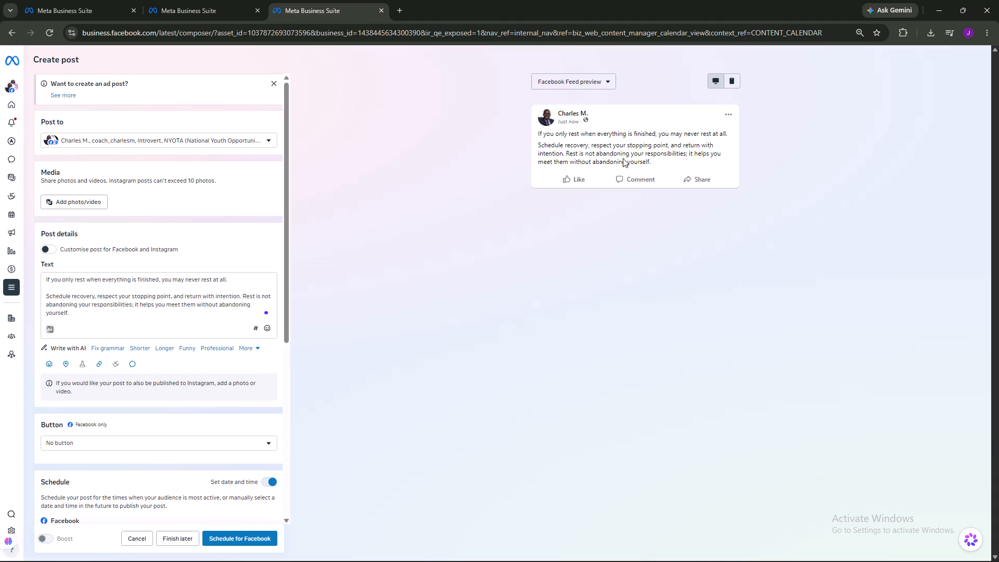
Switch to CapCut and search the effects for "frame spinning" in place of the b&w search.
left_click(411, 553)
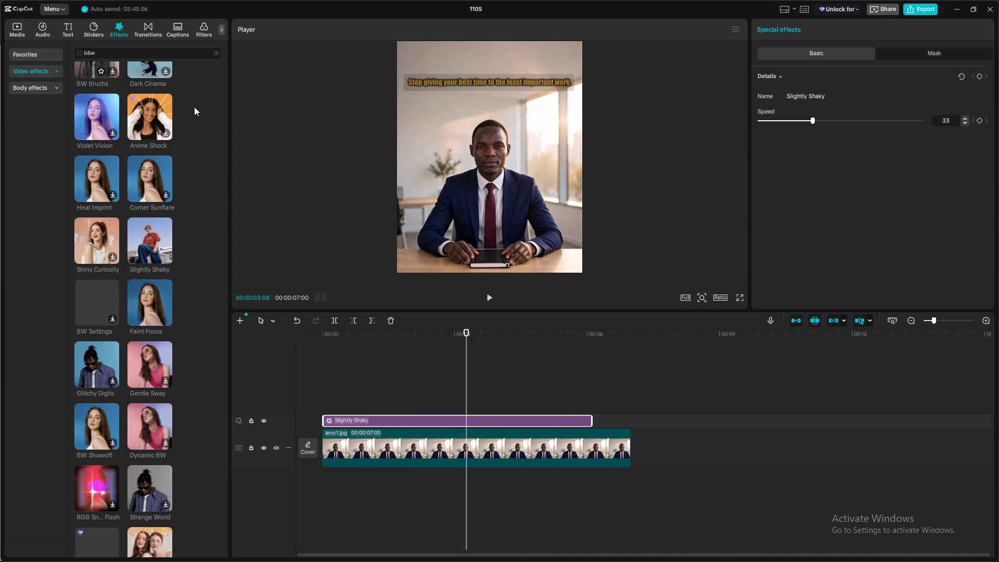
left_click(214, 53)
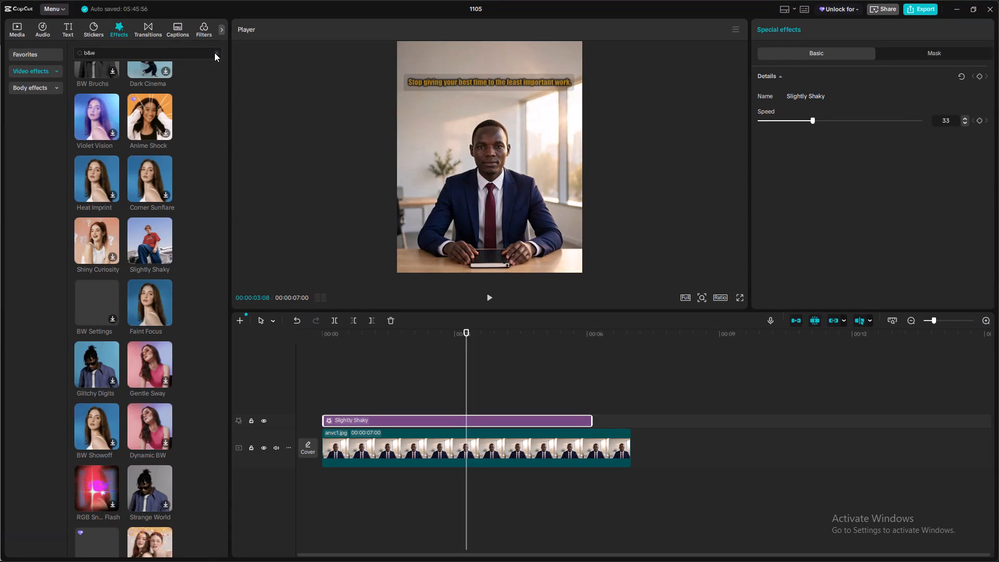
type("frame spinning")
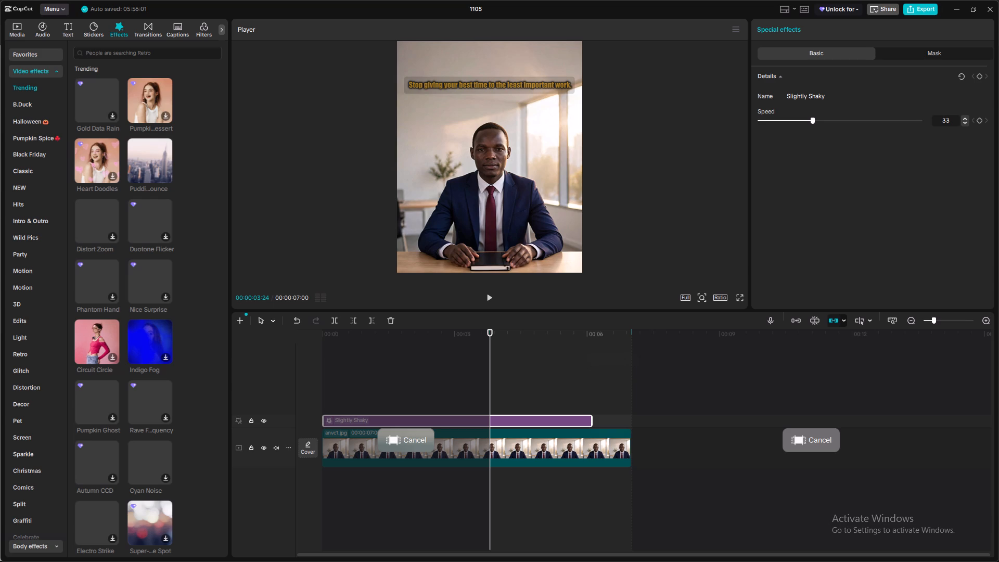
left_click(826, 439)
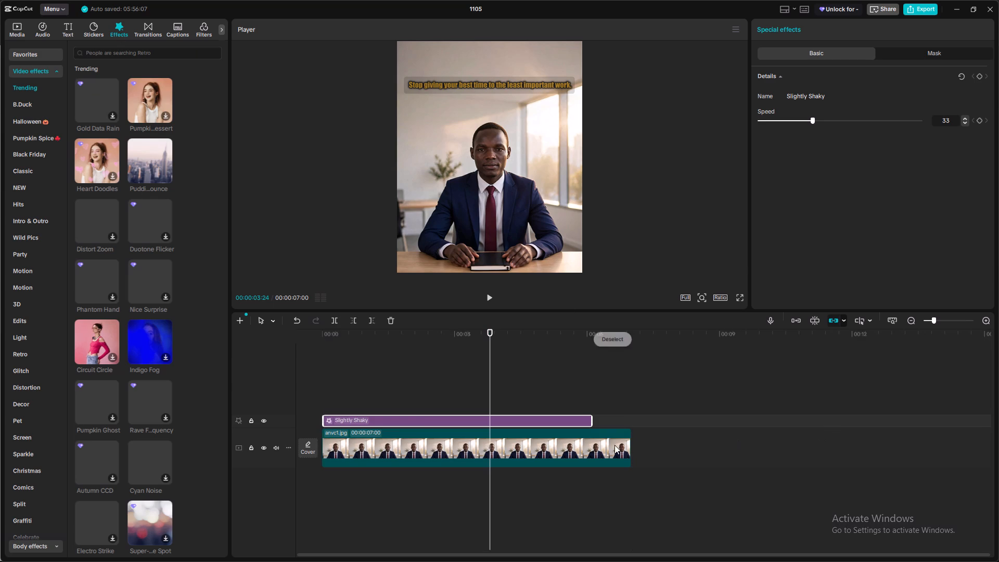
left_click(106, 53)
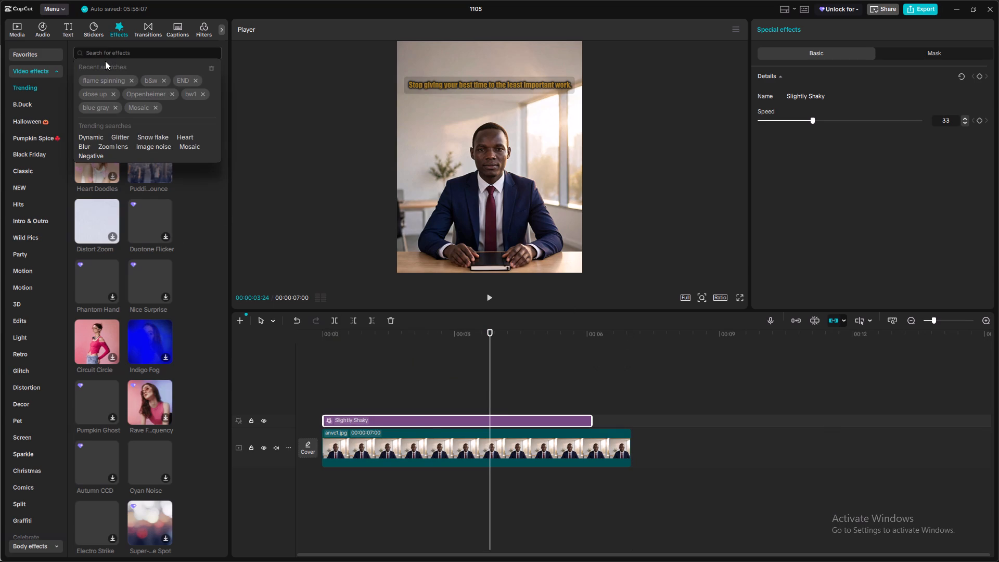
type("frame")
key("space")
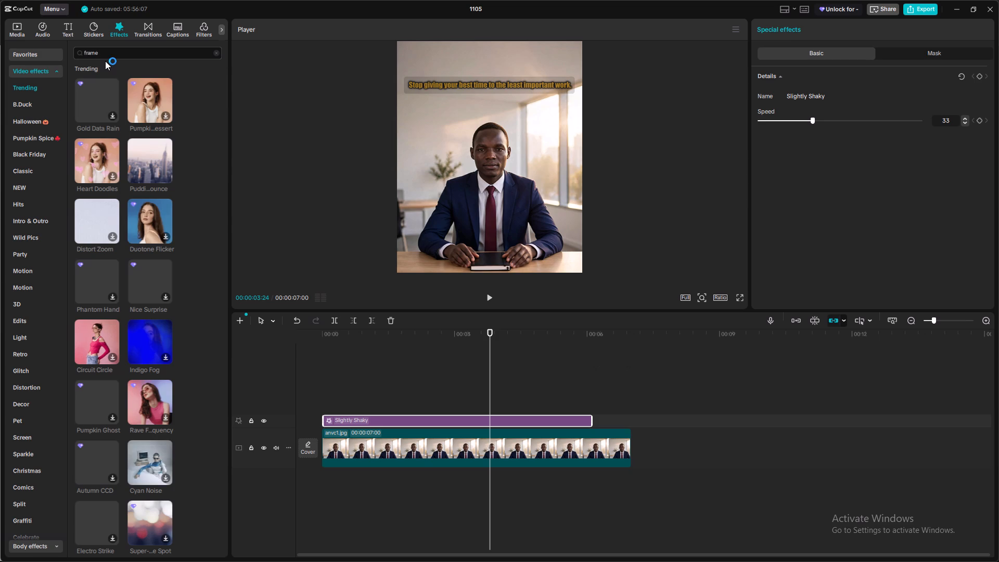
type("spinning")
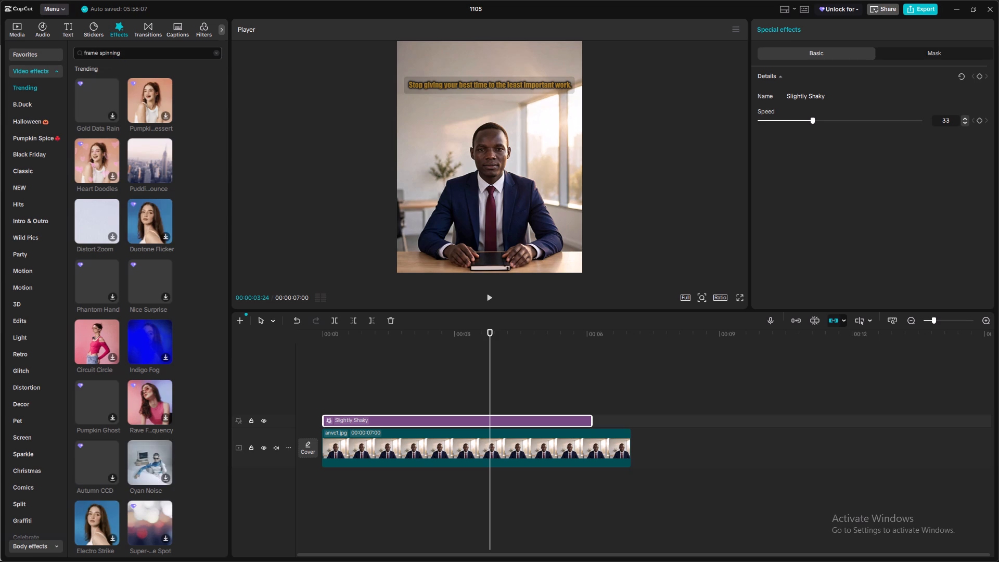
left_click(165, 58)
key("Return")
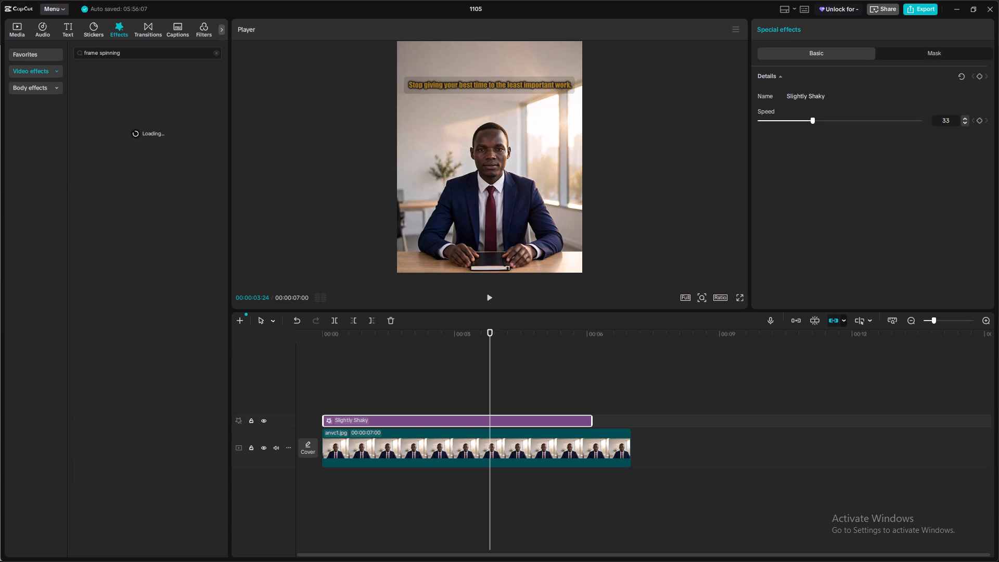
Check the effect names in the CAPCUT CLEAR EFFECTS document in Word.
left_click(956, 5)
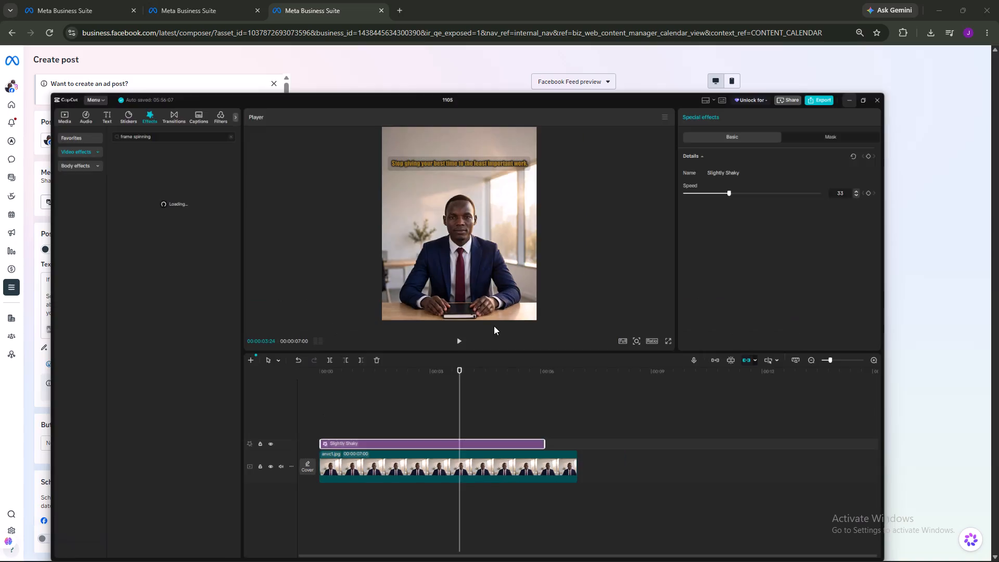
left_click(431, 544)
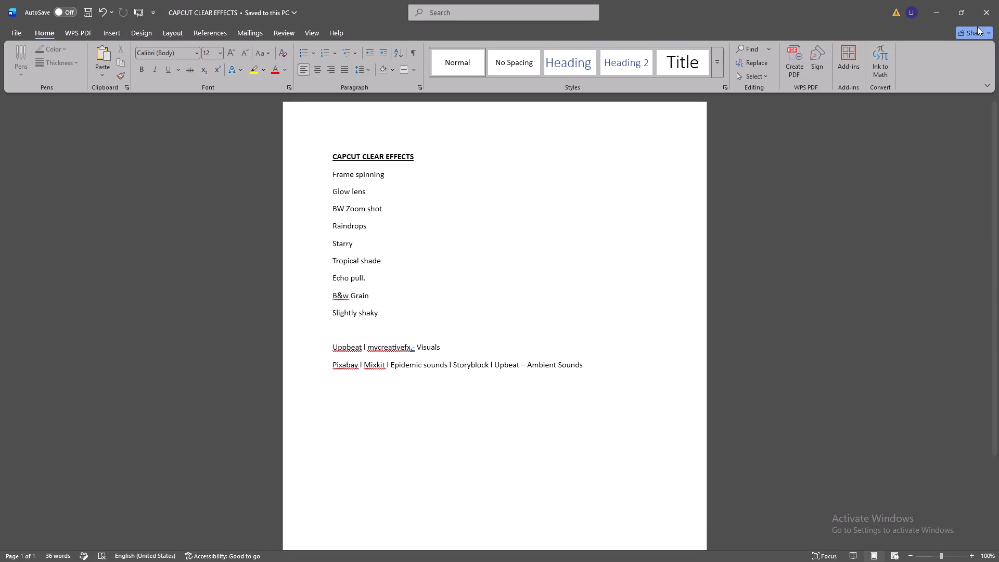
left_click(938, 14)
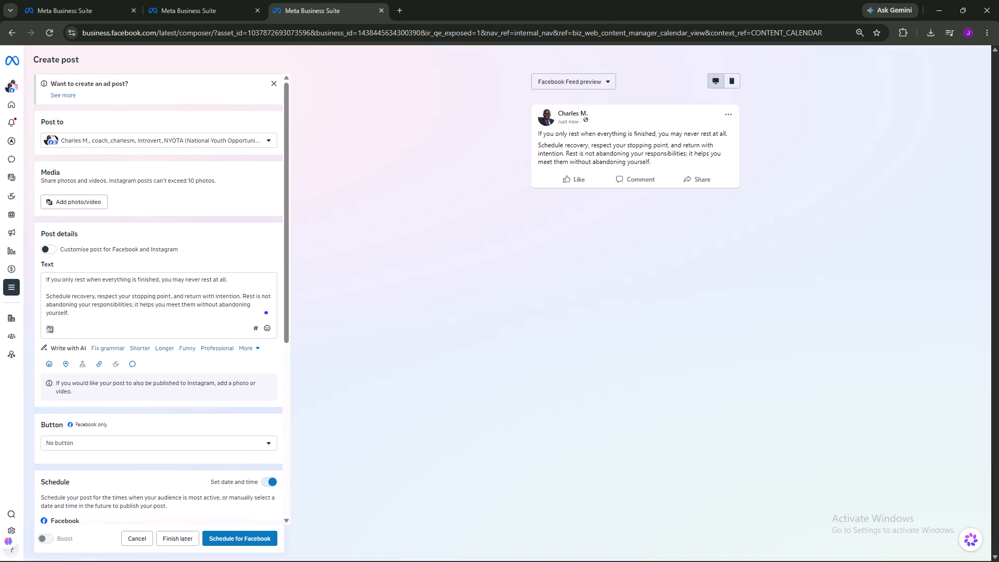
Back in CapCut, add the Frame Spinning effect near the start of the timeline, on a track above Slightly Shaky.
left_click(409, 545)
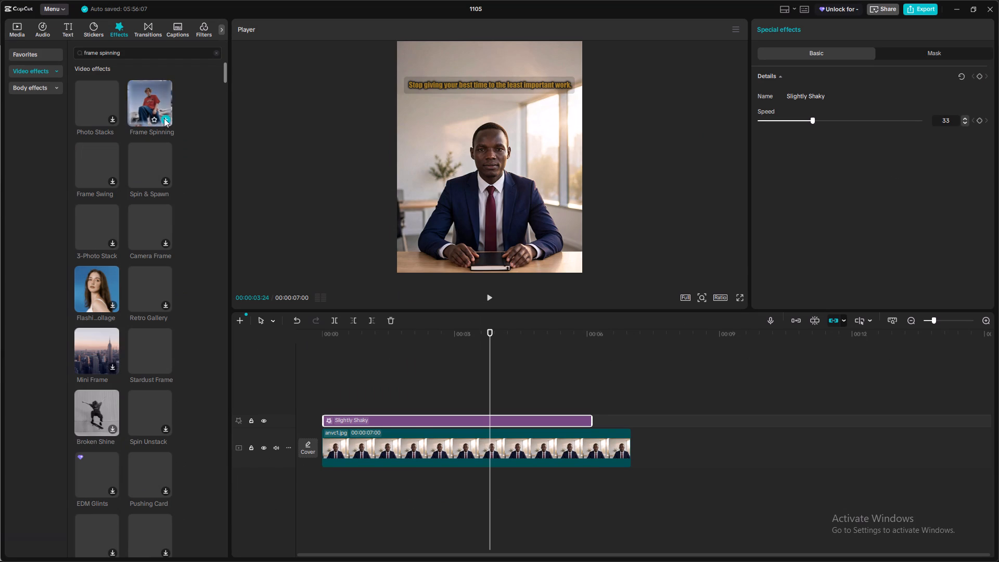
left_click(150, 90)
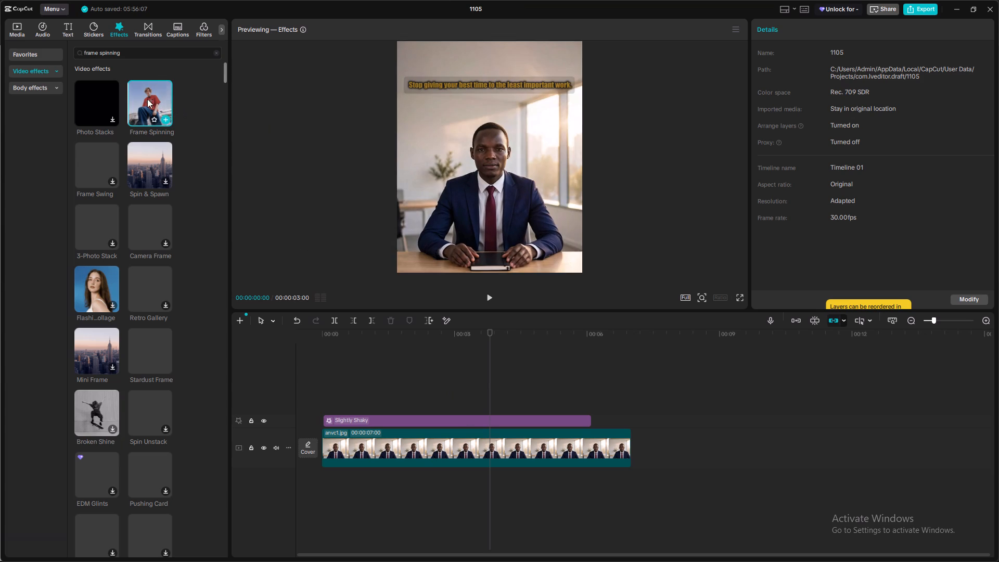
left_click_drag(147, 99, 328, 402)
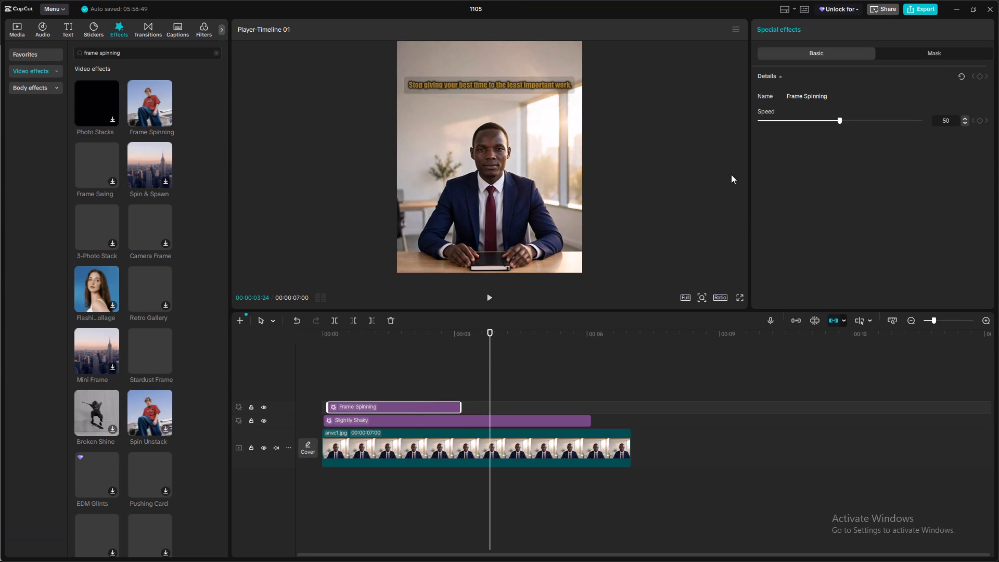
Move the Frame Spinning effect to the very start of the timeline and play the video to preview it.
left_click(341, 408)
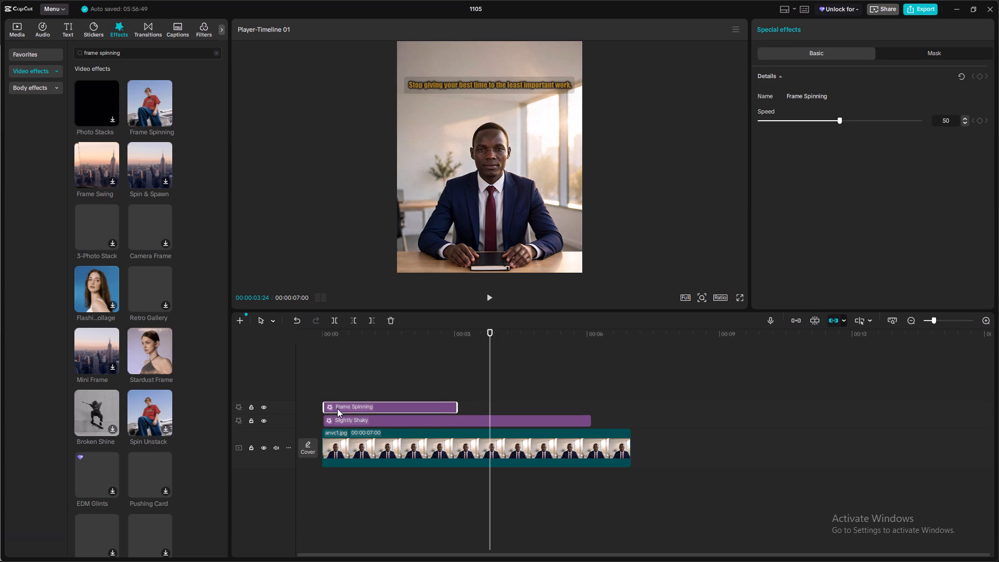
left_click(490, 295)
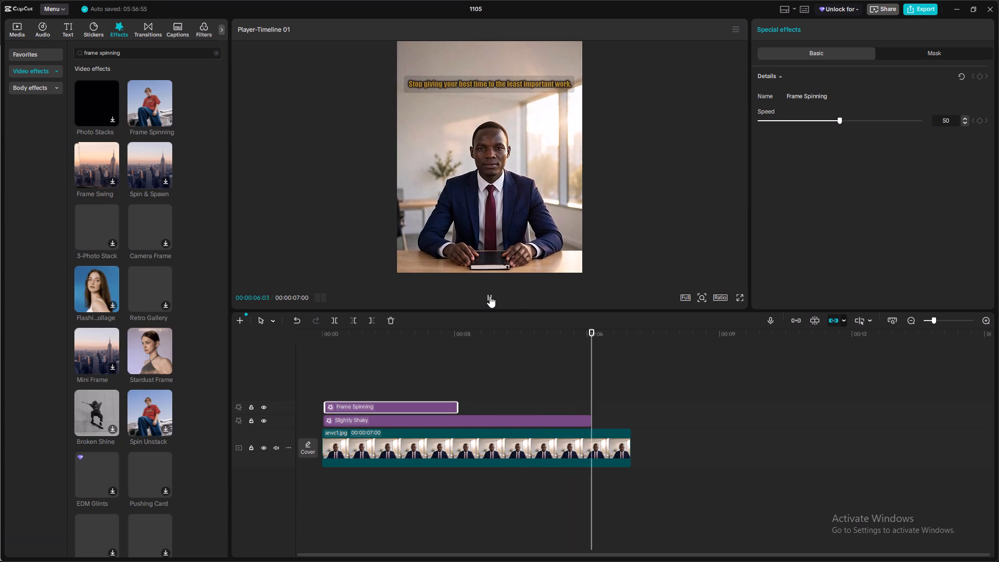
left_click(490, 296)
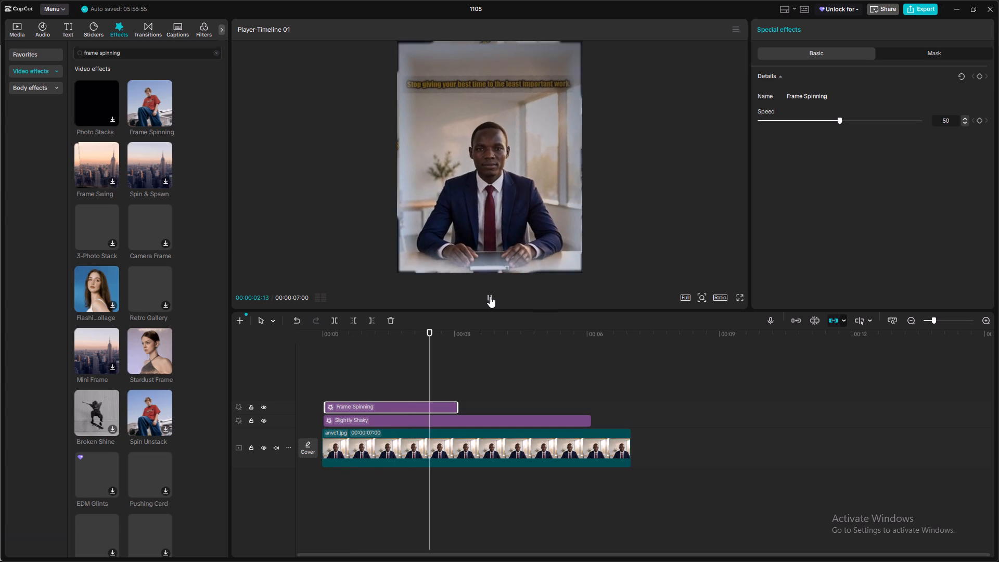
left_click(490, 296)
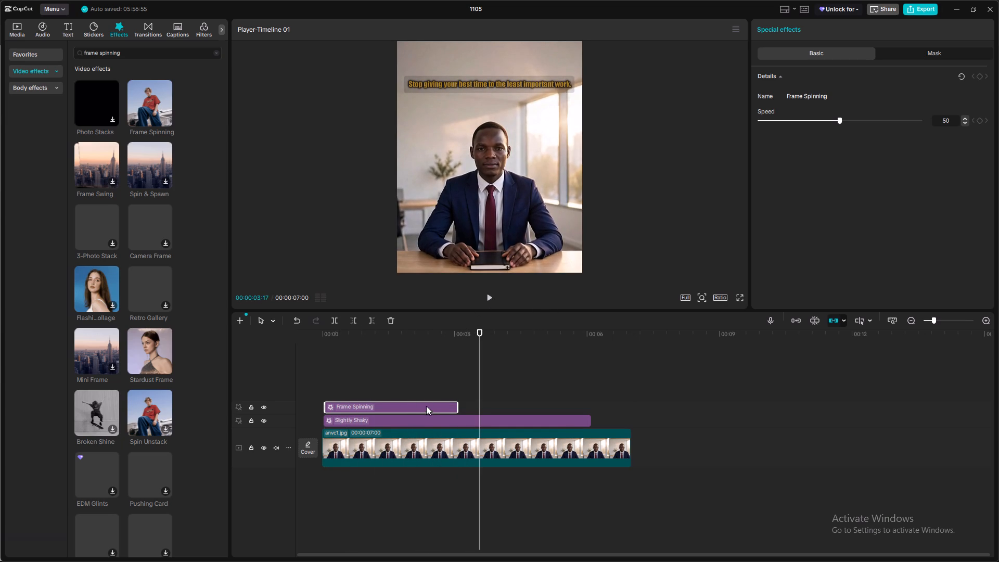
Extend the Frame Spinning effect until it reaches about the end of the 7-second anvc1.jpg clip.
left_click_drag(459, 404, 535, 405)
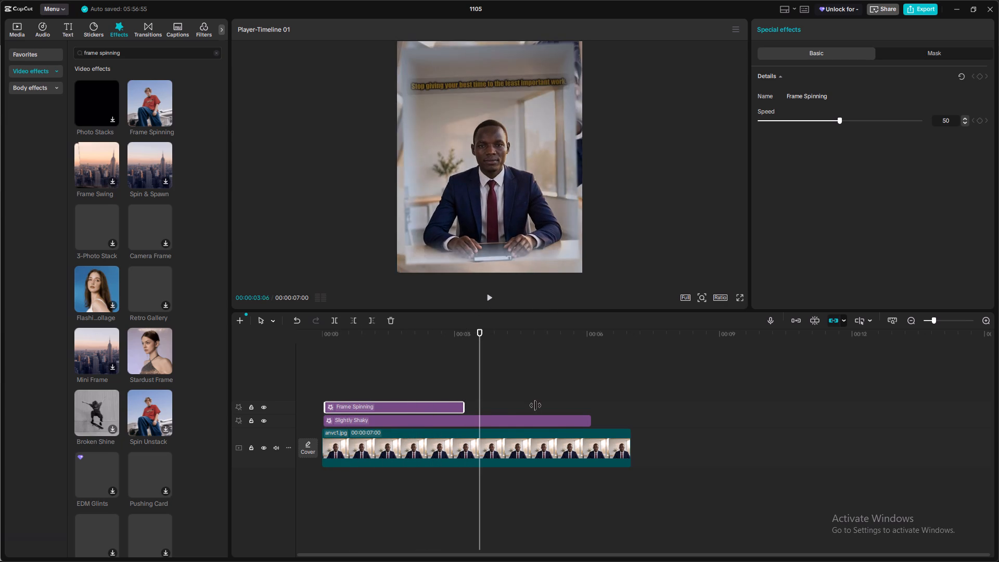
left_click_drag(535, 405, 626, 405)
Extend the Slightly Shaky effect until it reaches about the end of the 7-second anvc1.jpg clip.
left_click(583, 420)
left_click_drag(591, 420, 600, 420)
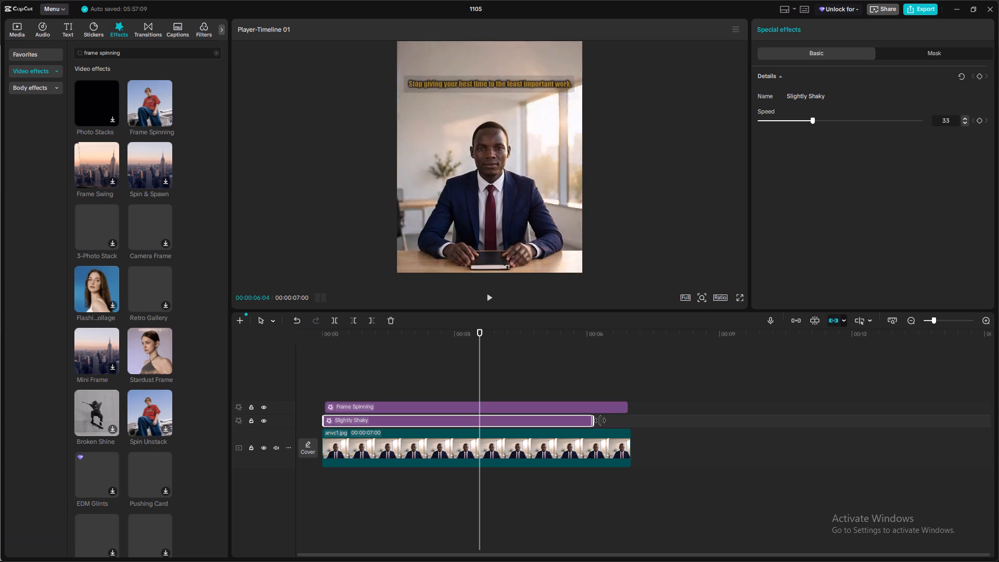
left_click_drag(600, 420, 628, 421)
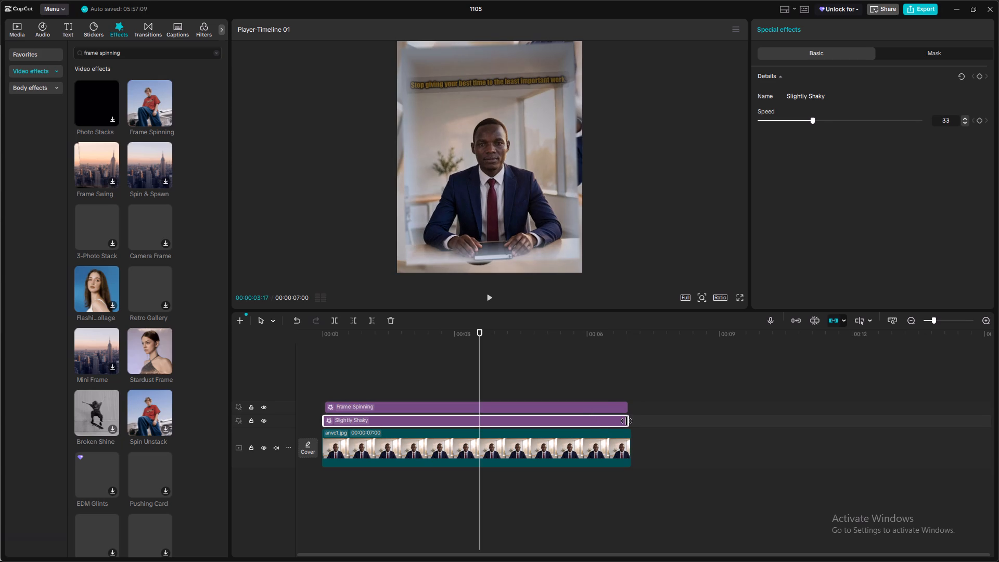
Play the video to preview the Frame Spinning and Slightly Shaky effects together.
left_click(489, 292)
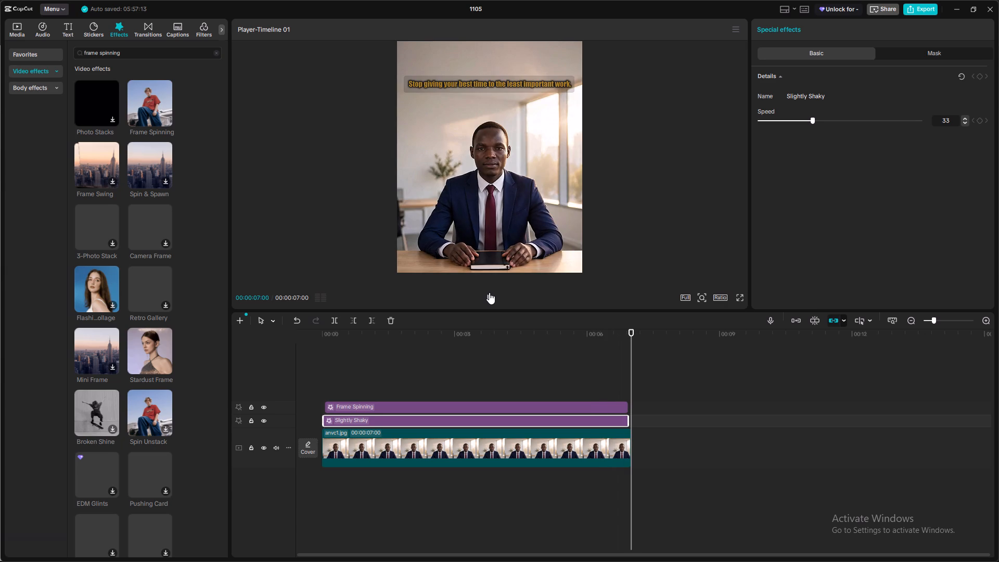
left_click(489, 295)
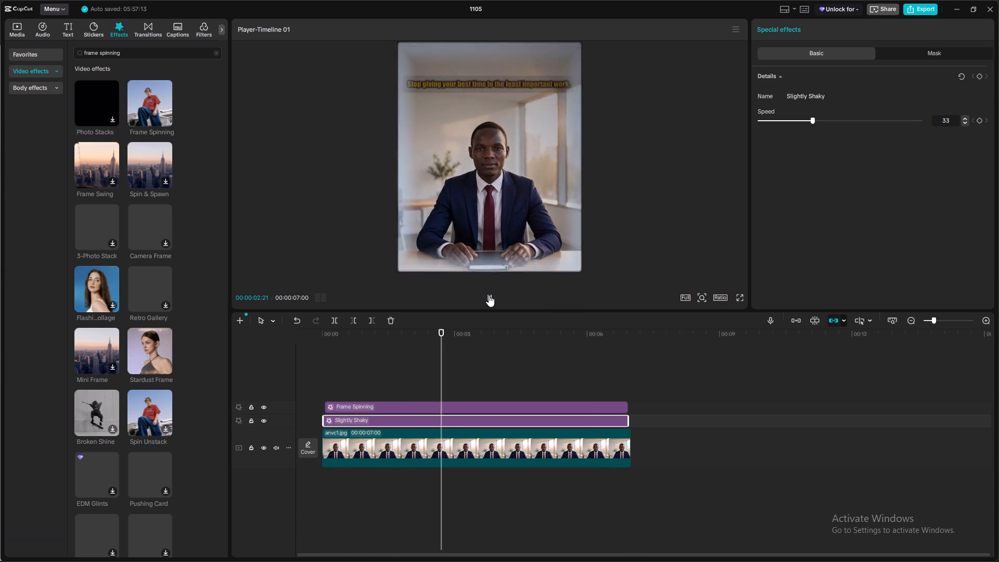
left_click(489, 295)
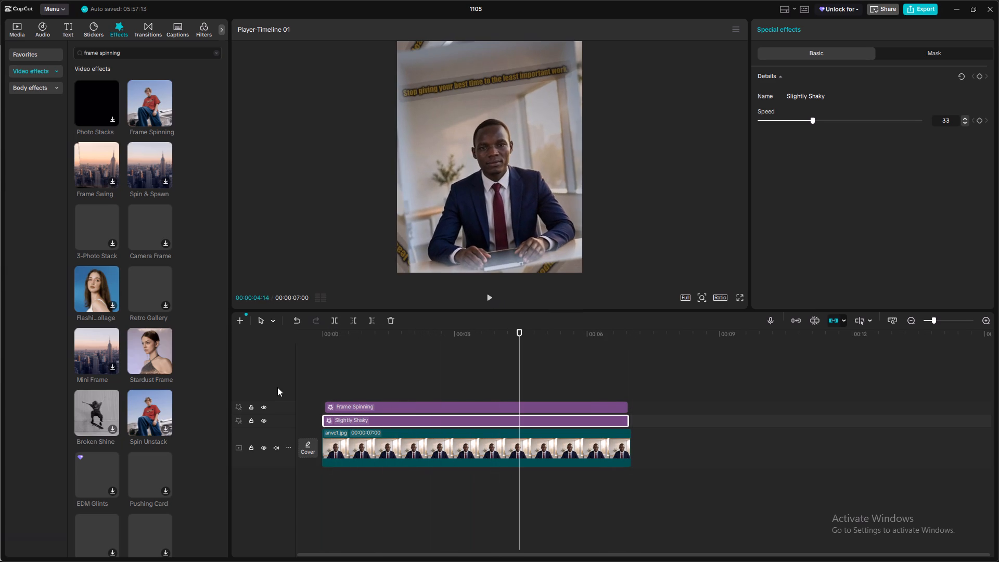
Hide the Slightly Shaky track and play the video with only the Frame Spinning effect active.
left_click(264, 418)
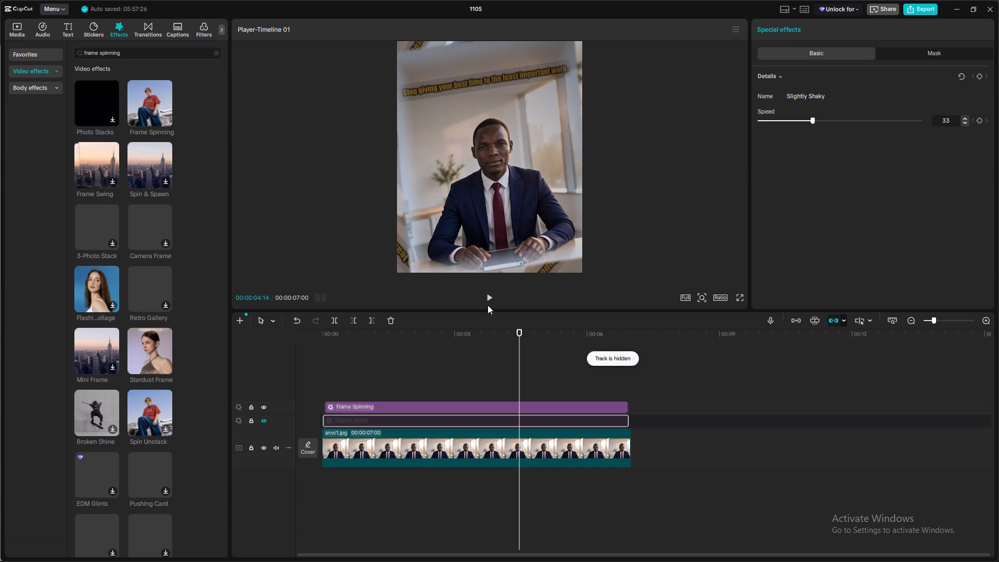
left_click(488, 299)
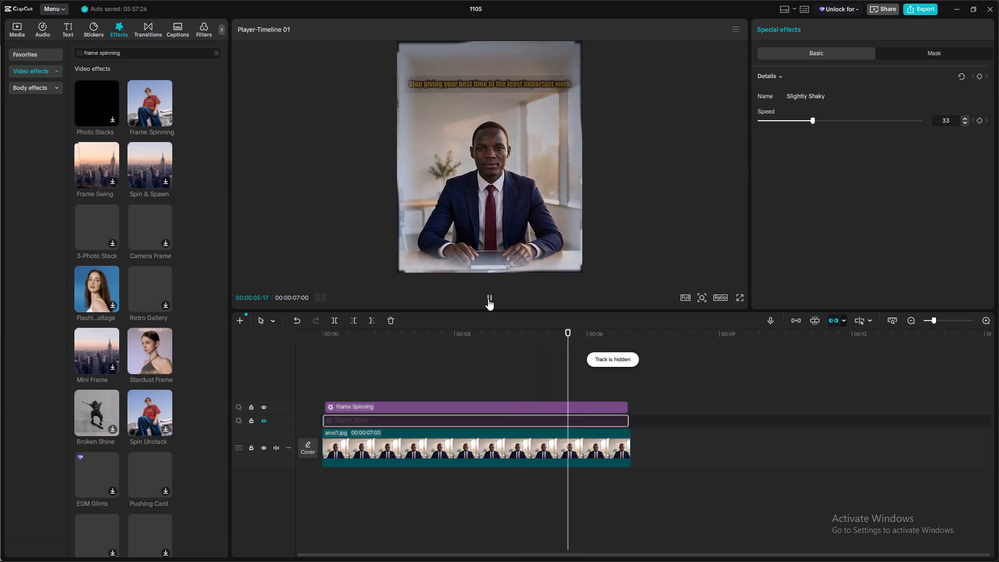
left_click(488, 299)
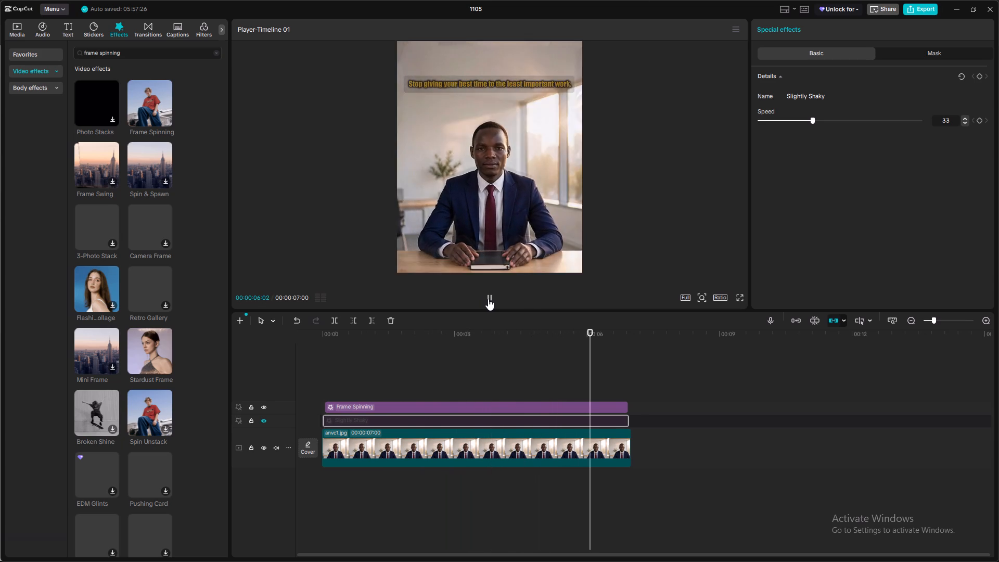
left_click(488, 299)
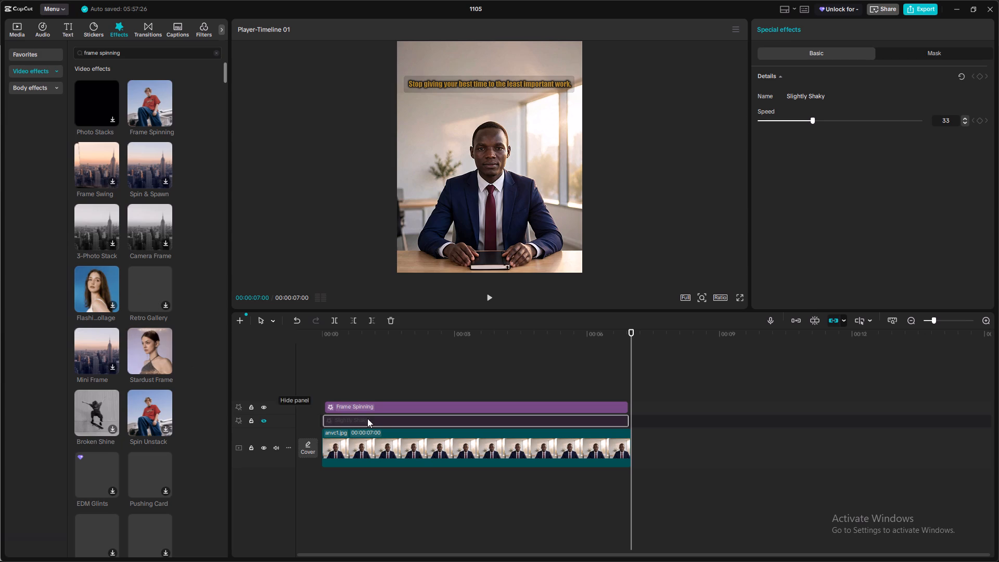
Delete the Frame Spinning effect from the timeline.
left_click(377, 405)
key("BackSpace")
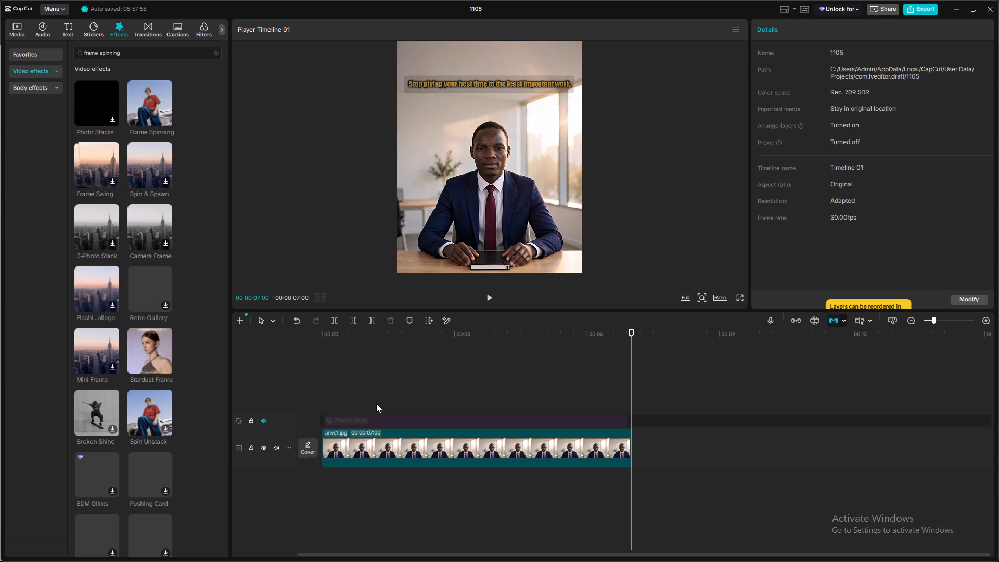
Unhide the Slightly Shaky track and play the video to preview that effect alone.
left_click(260, 419)
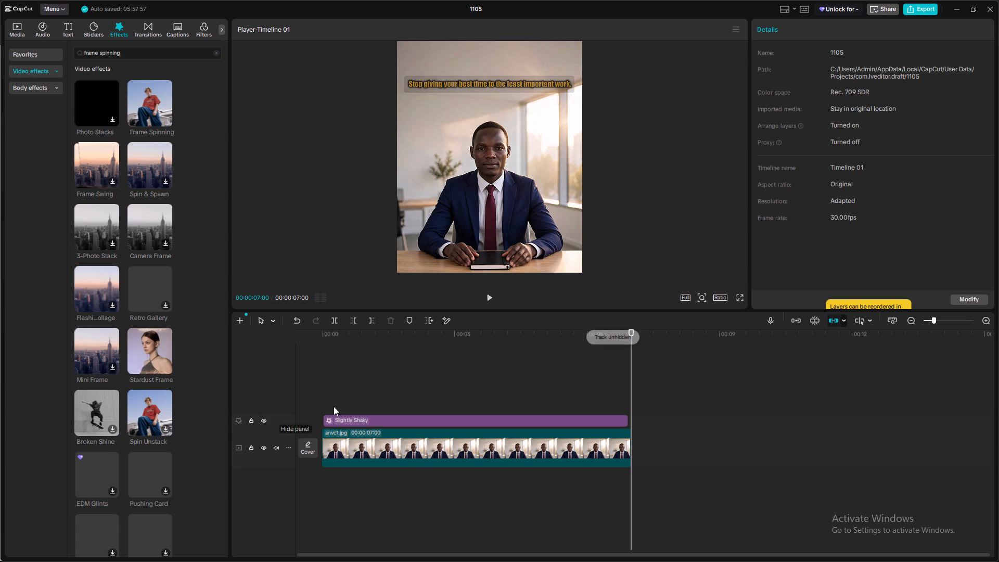
left_click(489, 298)
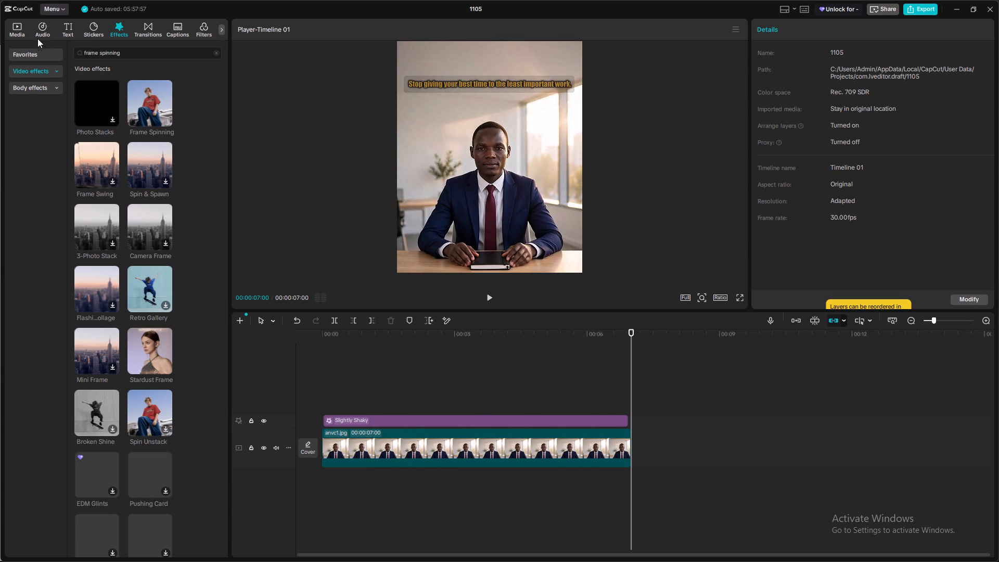
Import the nastelbom-background-music-606712 MP3 from the Downloads folder into the project media.
left_click(22, 32)
left_click(92, 50)
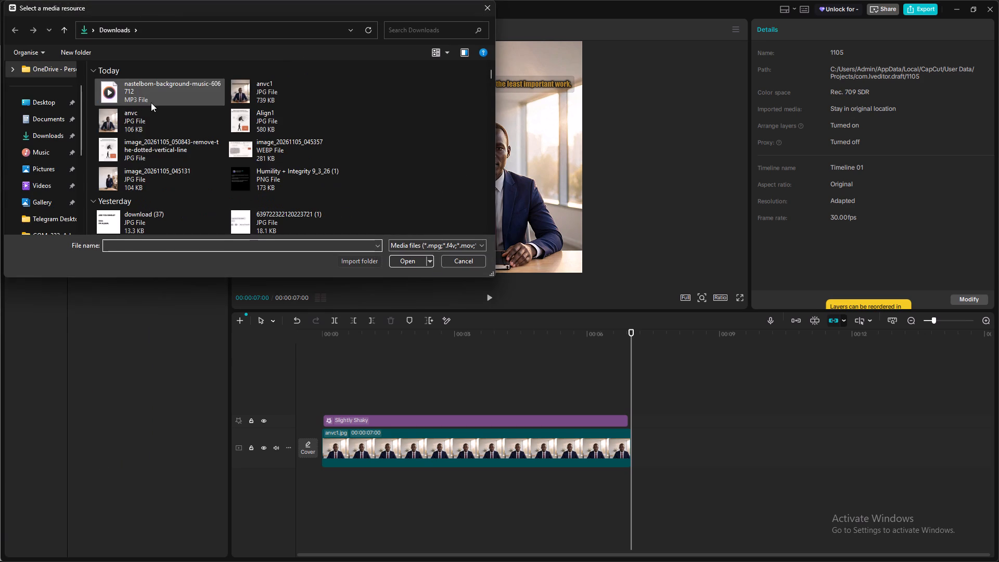
scroll(162, 118, "up", 1)
left_click(163, 94)
left_click(411, 260)
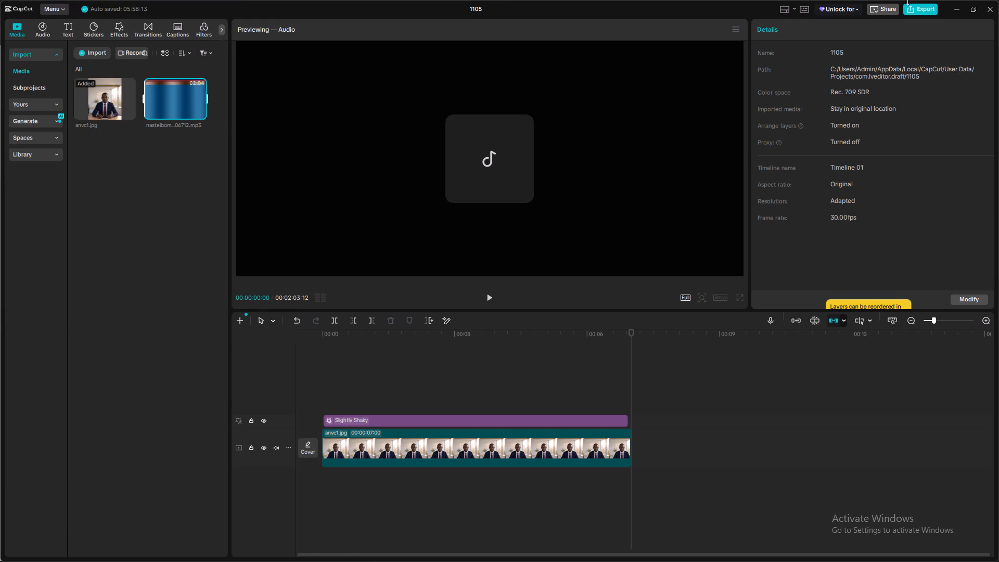
Switch to the YouTube window in Chrome, pause the Fly the Sky video, and return to CapCut.
left_click(960, 6)
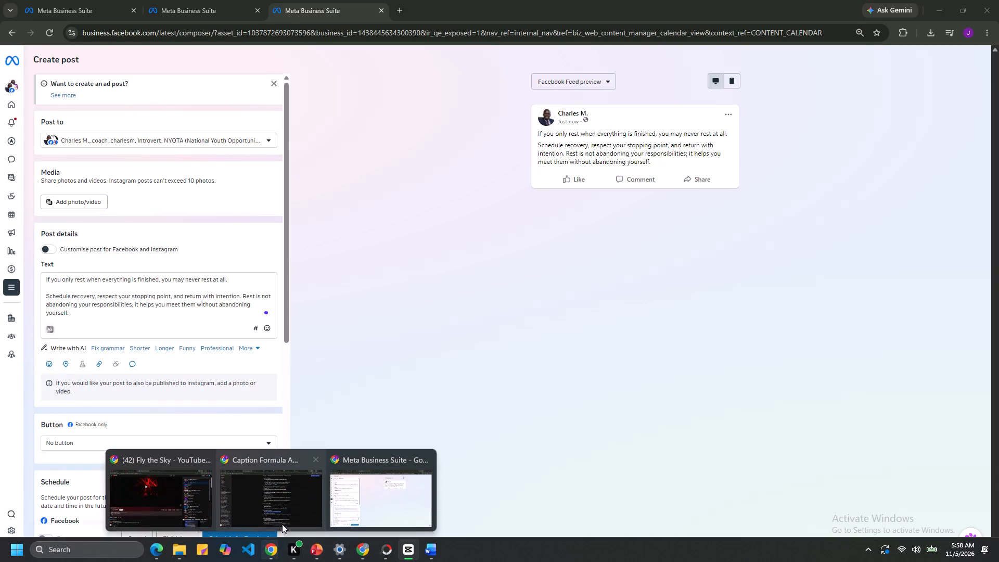
left_click(180, 487)
left_click(442, 247)
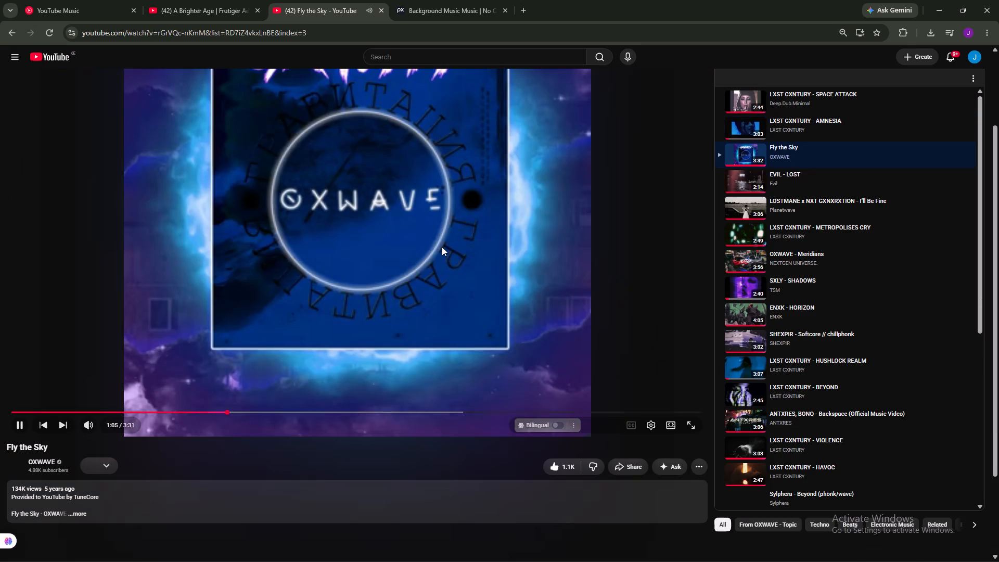
left_click(407, 546)
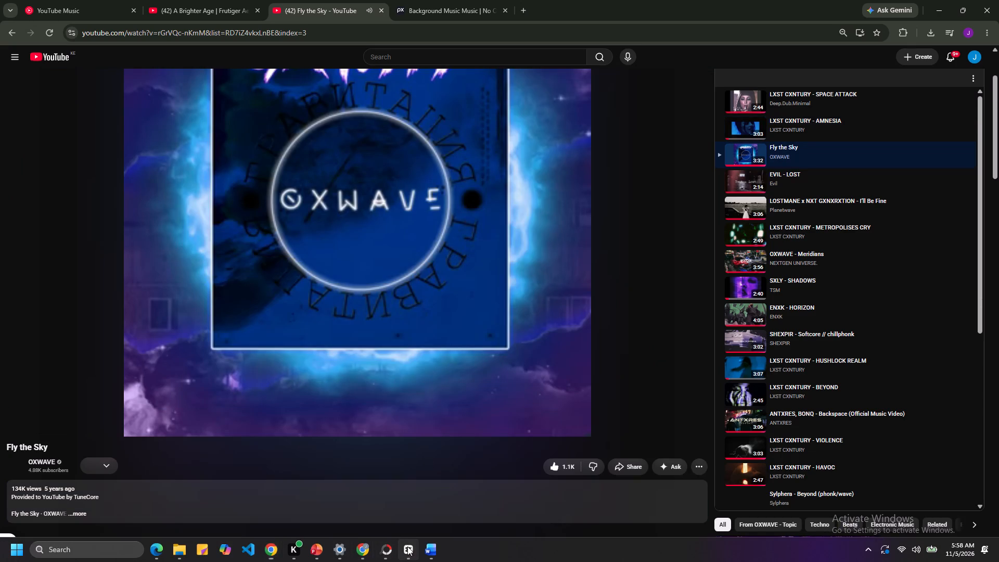
Place the nastelbom music at the timeline's start below the anvc1.jpg clip and cut off everything after 7 seconds.
left_click_drag(187, 104, 320, 482)
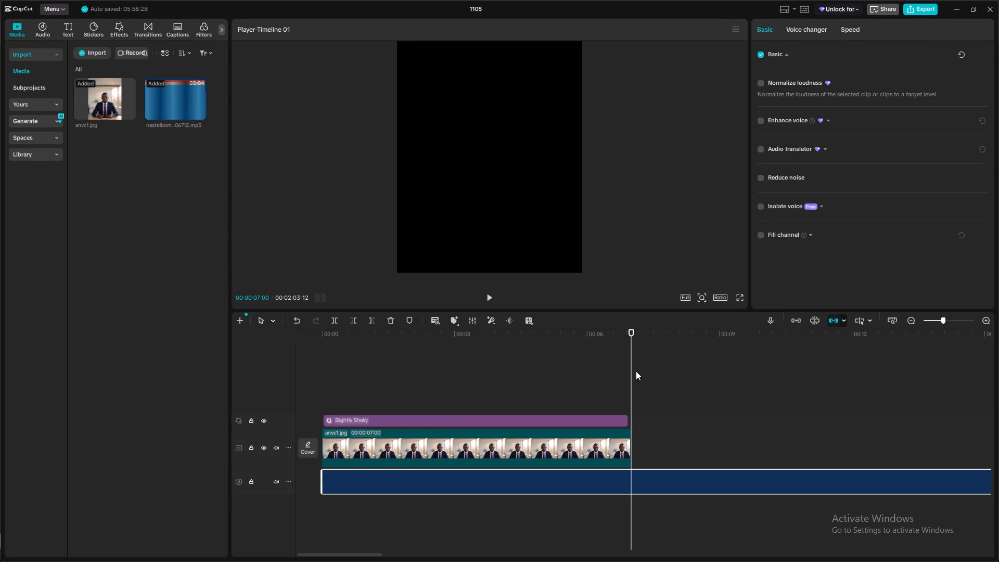
left_click(374, 323)
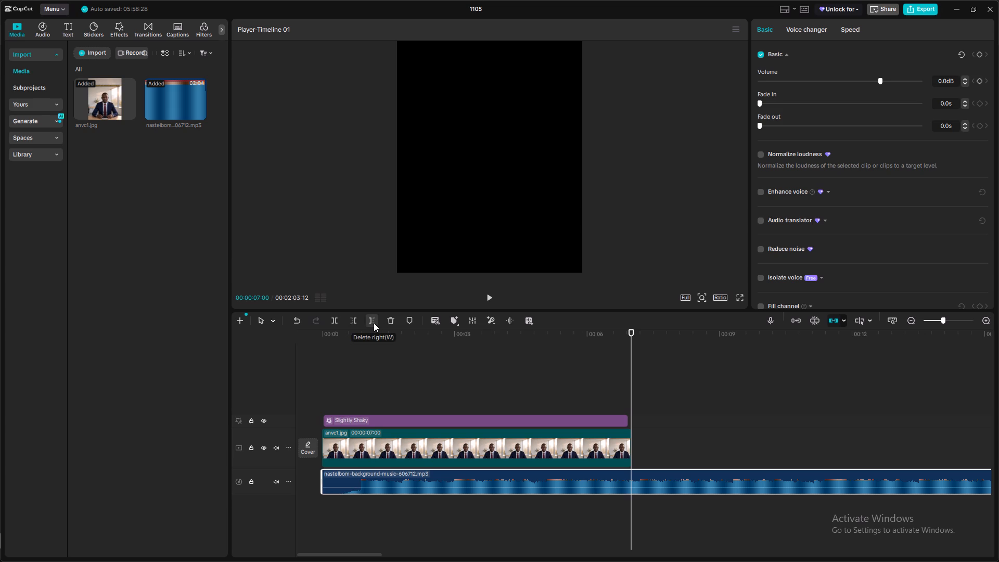
Play the video to preview it with the background music.
left_click(488, 295)
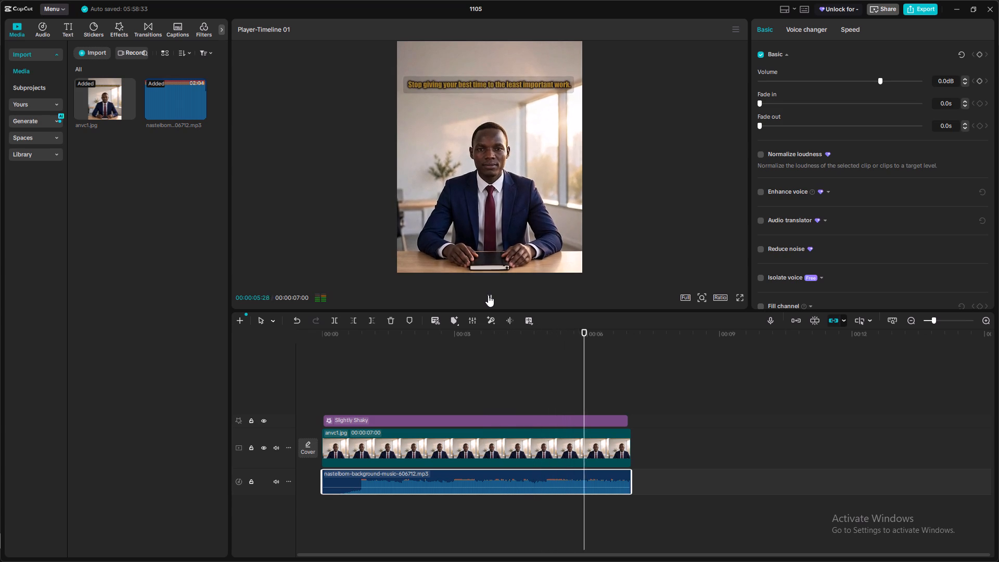
left_click(488, 295)
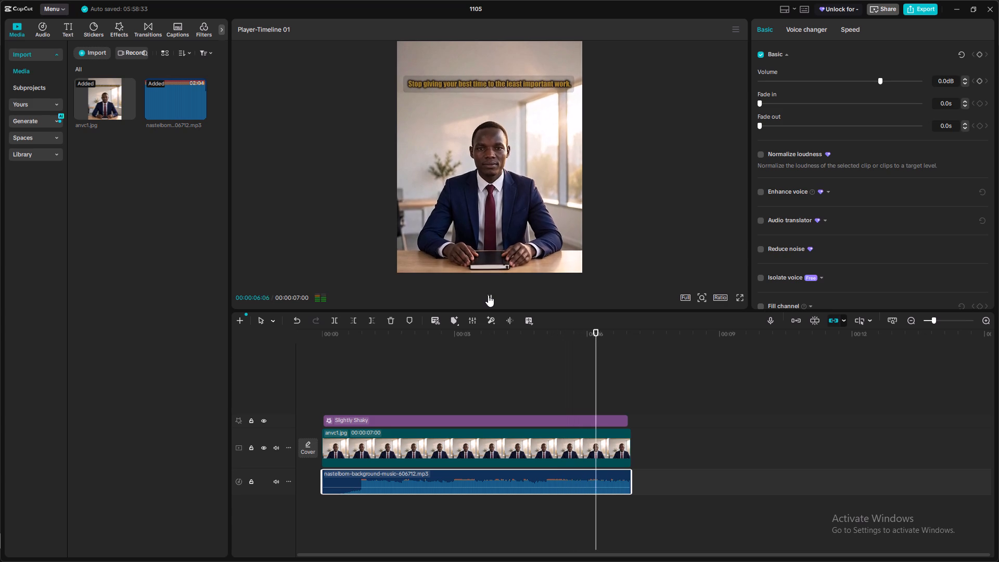
Open the CapCut effects library, then check the effect names in the CAPCUT CLEAR EFFECTS document in Word.
left_click(124, 35)
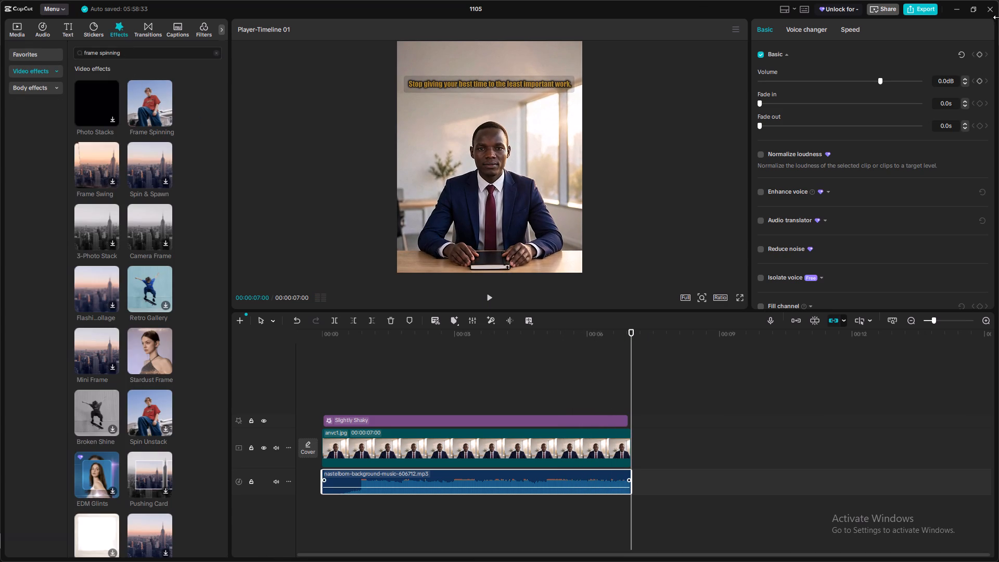
left_click(956, 7)
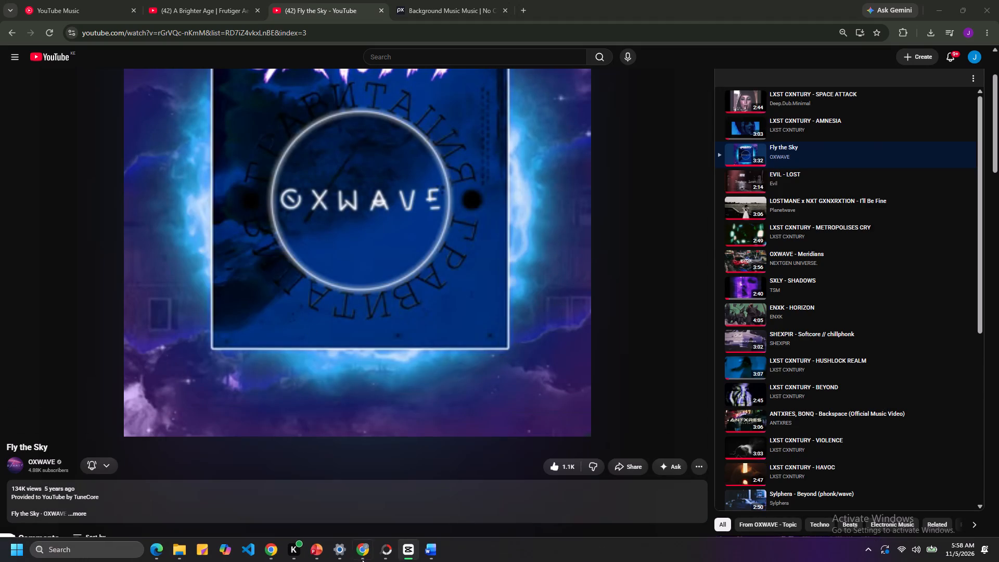
left_click(431, 544)
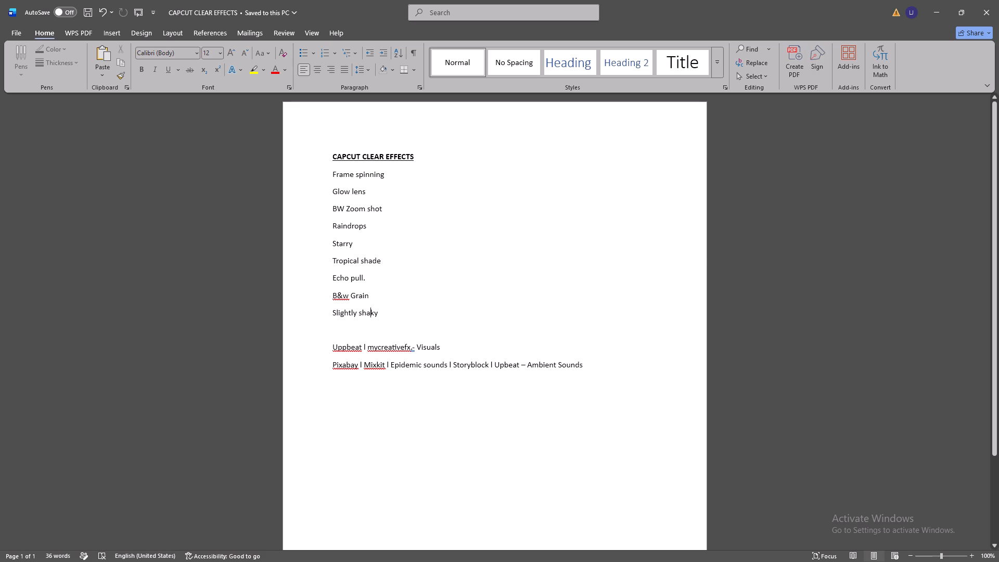
left_click(934, 0)
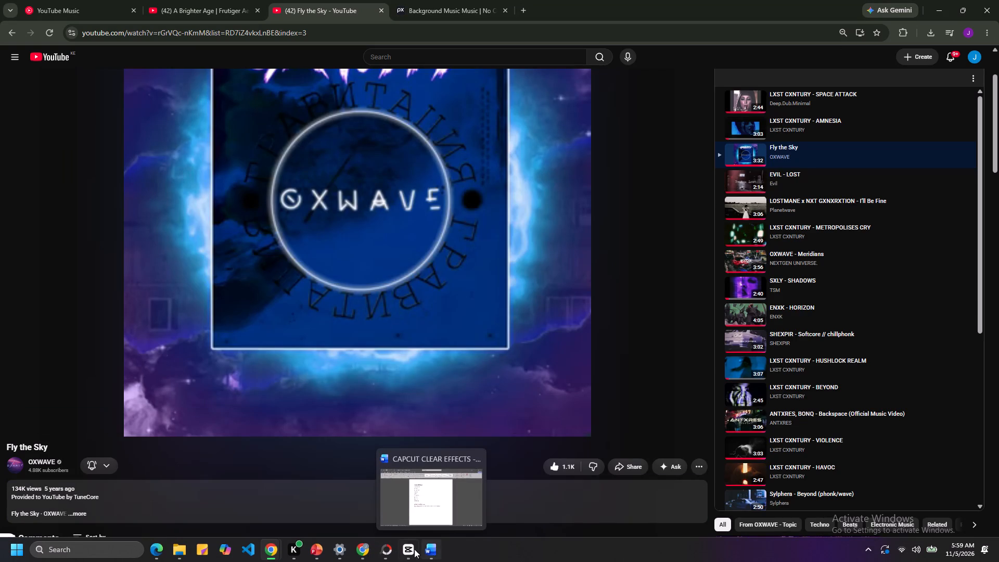
Switch back to CapCut and search the effects for "echo pull" in place of the frame spinning search.
left_click(409, 549)
left_click(146, 56)
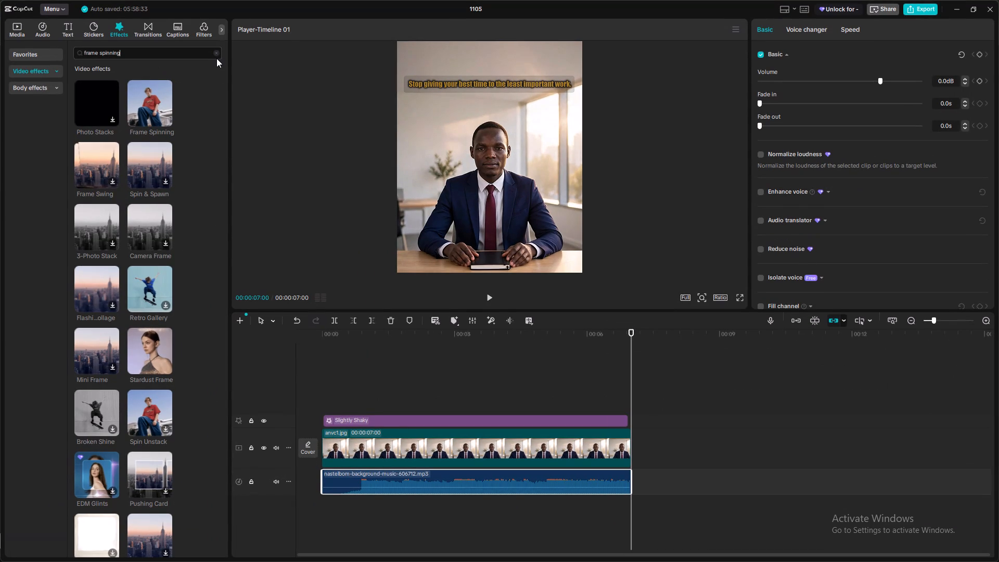
left_click(217, 53)
key("e")
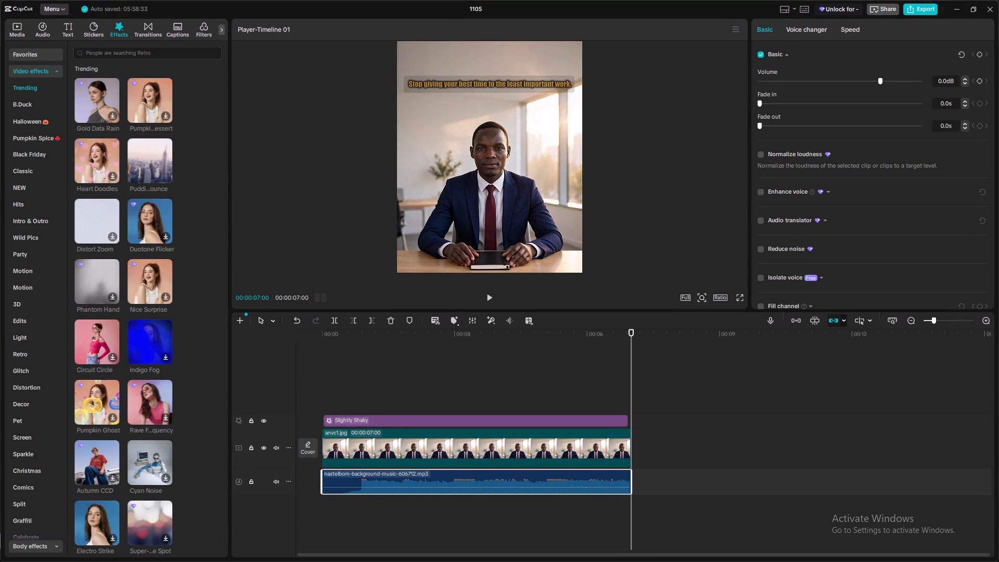
left_click(198, 54)
type("echo")
key("space")
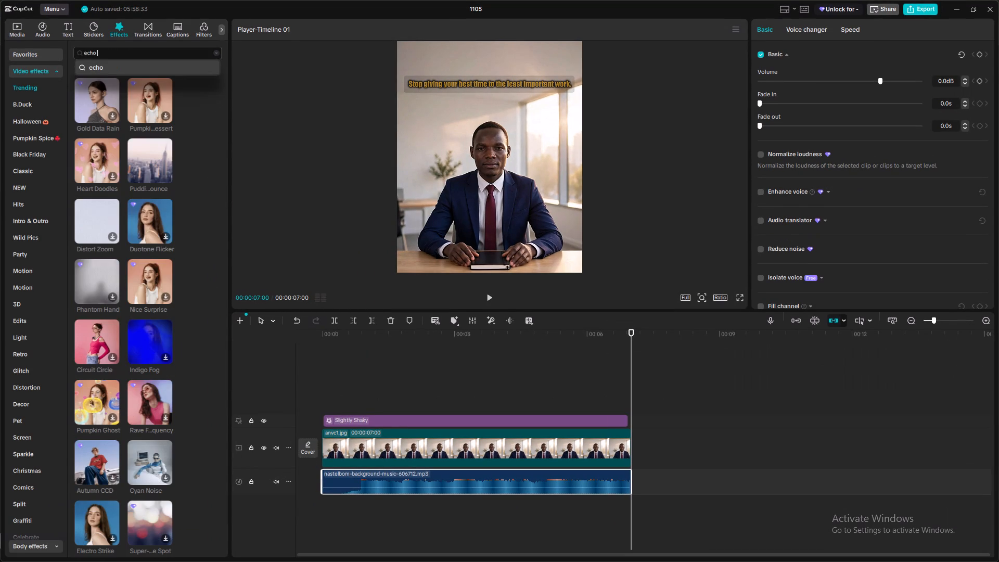
type("pull")
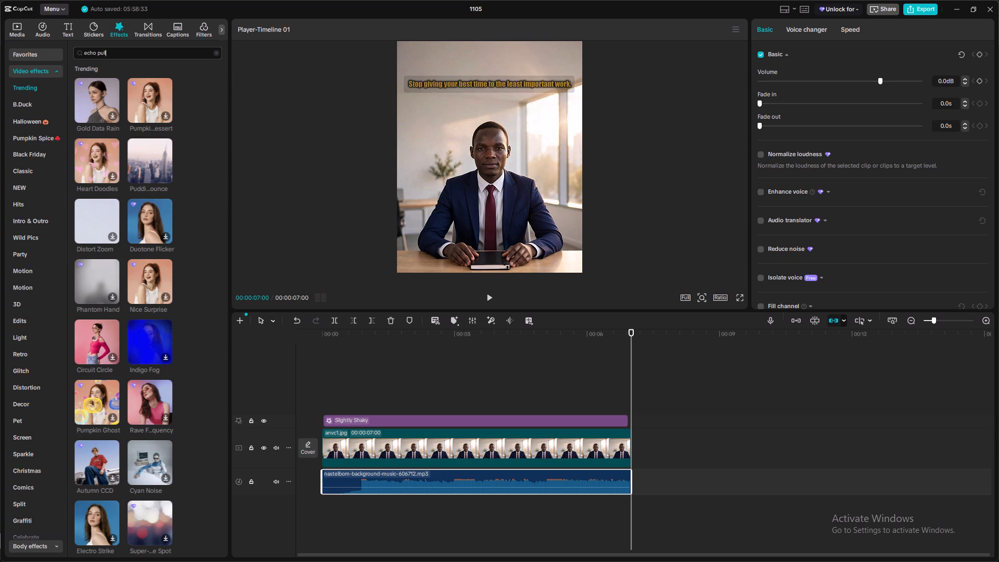
key("Return")
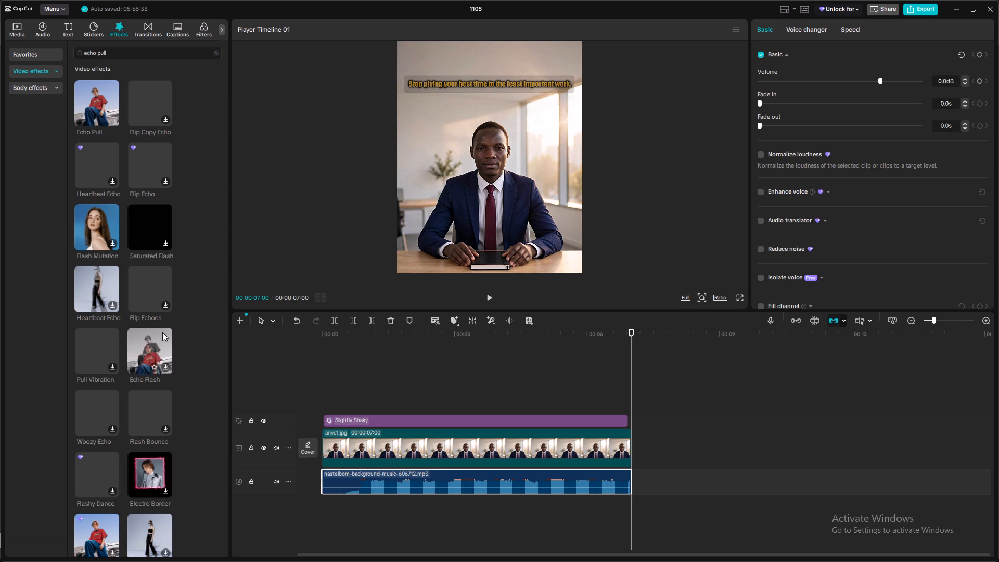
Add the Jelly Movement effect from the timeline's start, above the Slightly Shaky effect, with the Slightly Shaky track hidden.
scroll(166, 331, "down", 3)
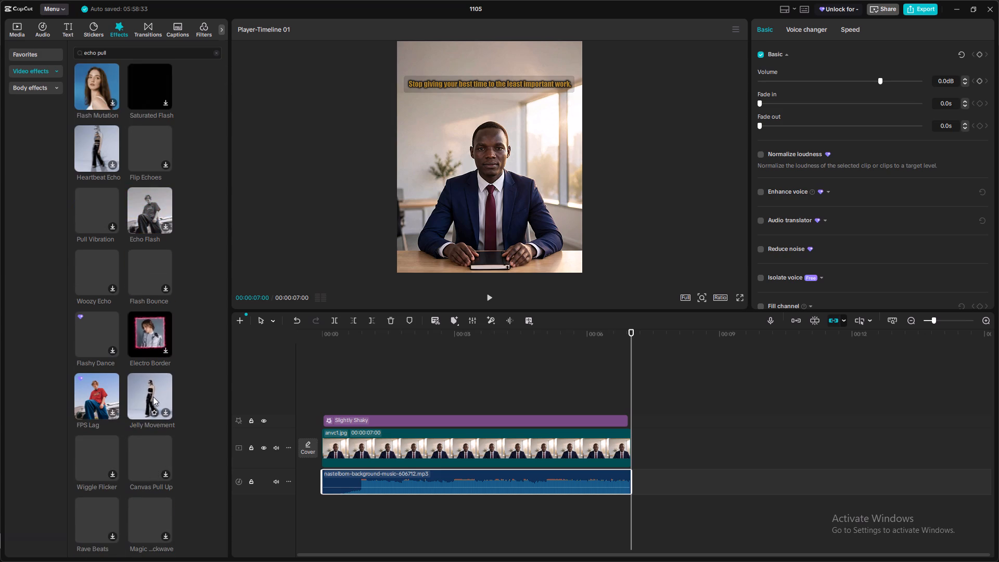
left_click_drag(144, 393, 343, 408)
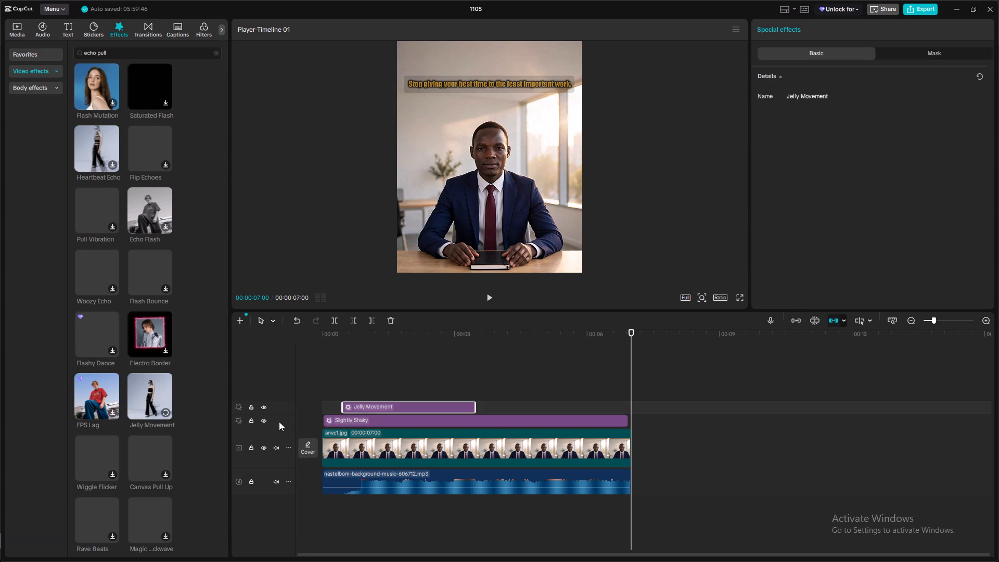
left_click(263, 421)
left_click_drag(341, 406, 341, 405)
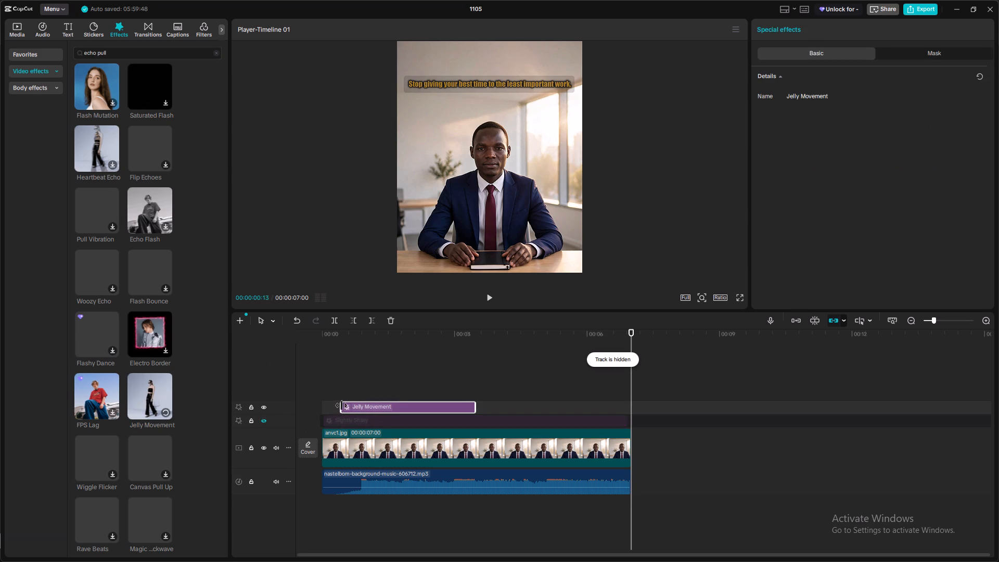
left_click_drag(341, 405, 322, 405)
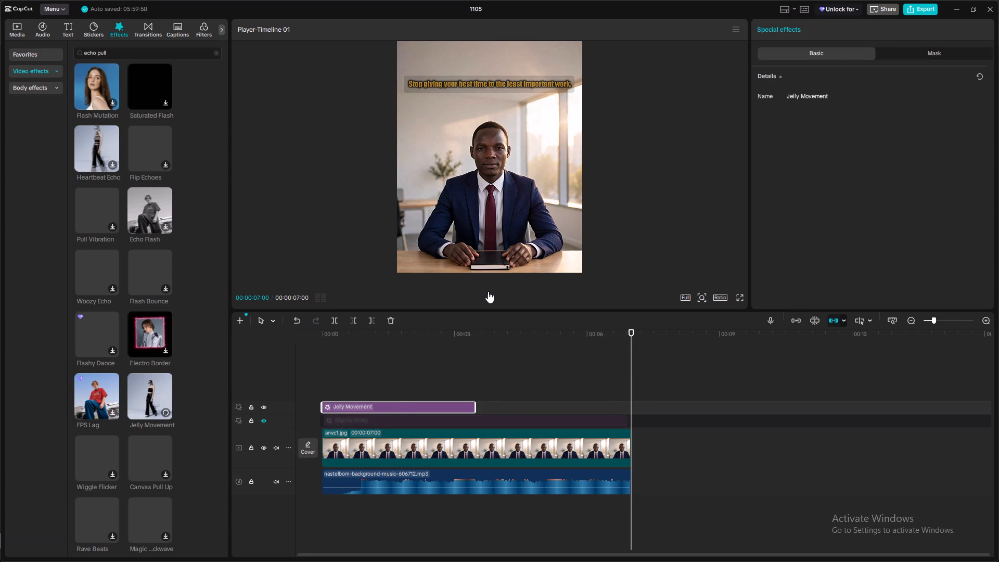
Play the video to preview the Jelly Movement effect on the anvc1.jpg clip.
left_click(492, 297)
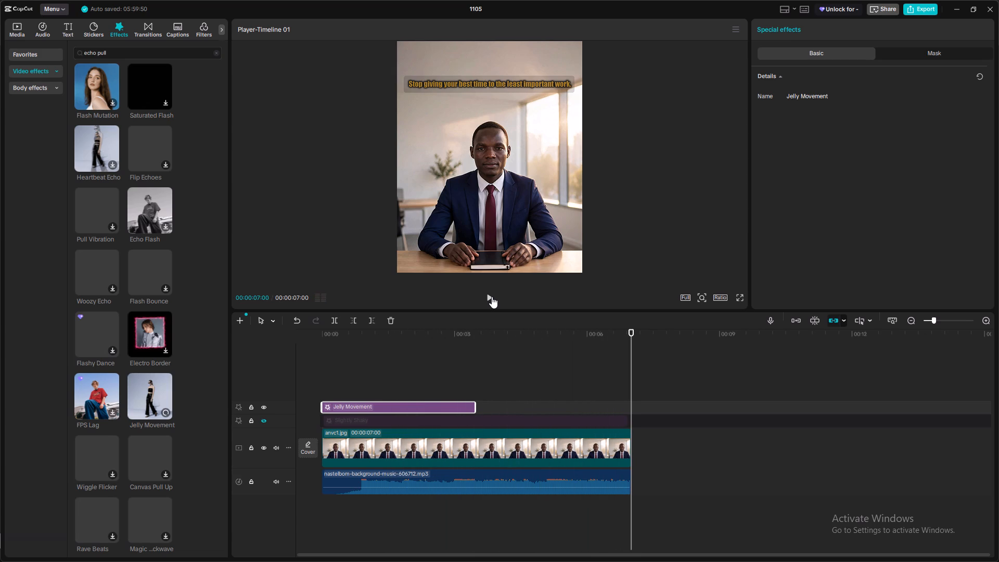
left_click(492, 297)
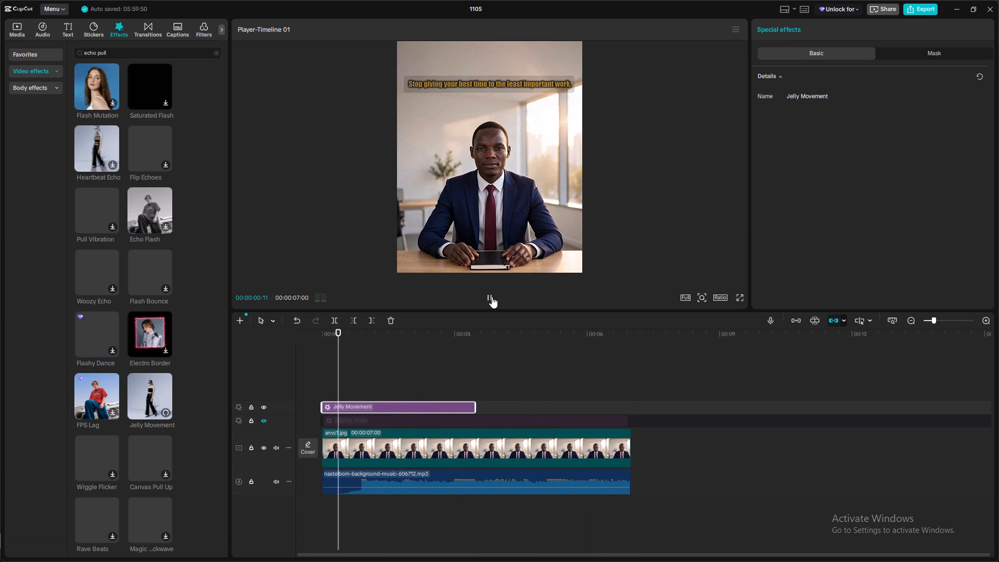
left_click(492, 297)
left_click(492, 297)
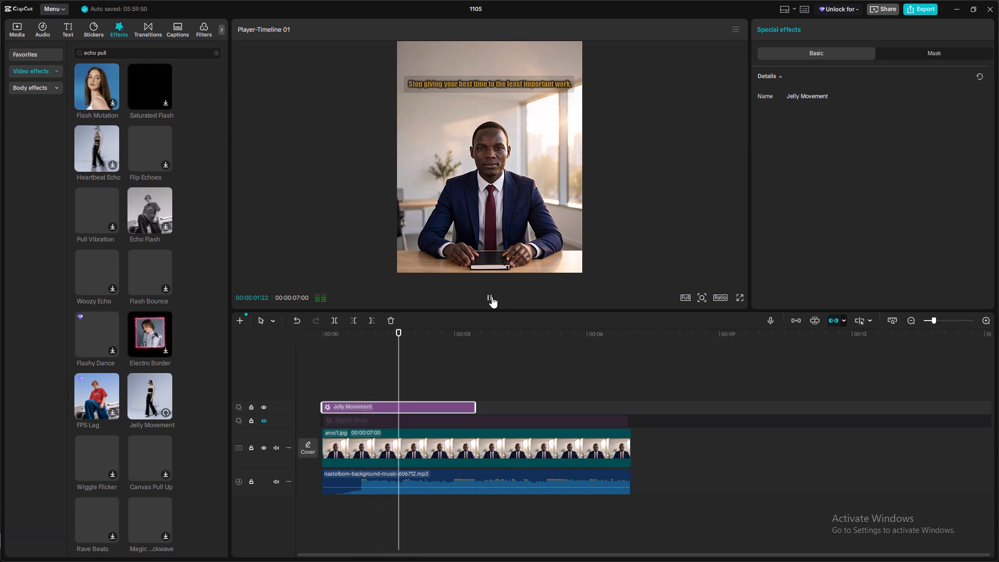
left_click(492, 297)
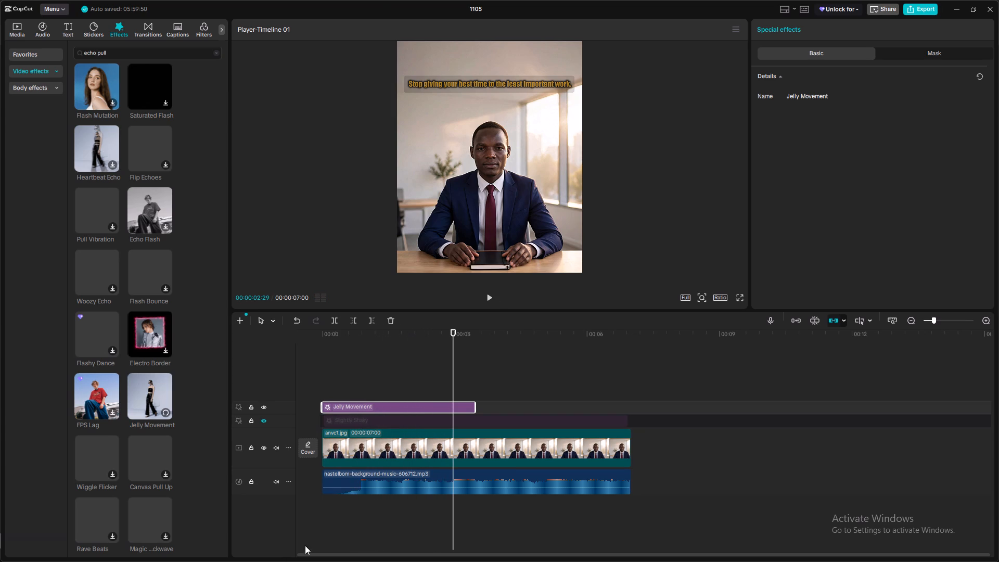
Check the effect names in the CAPCUT CLEAR EFFECTS document in Word and return to CapCut.
left_click(955, 10)
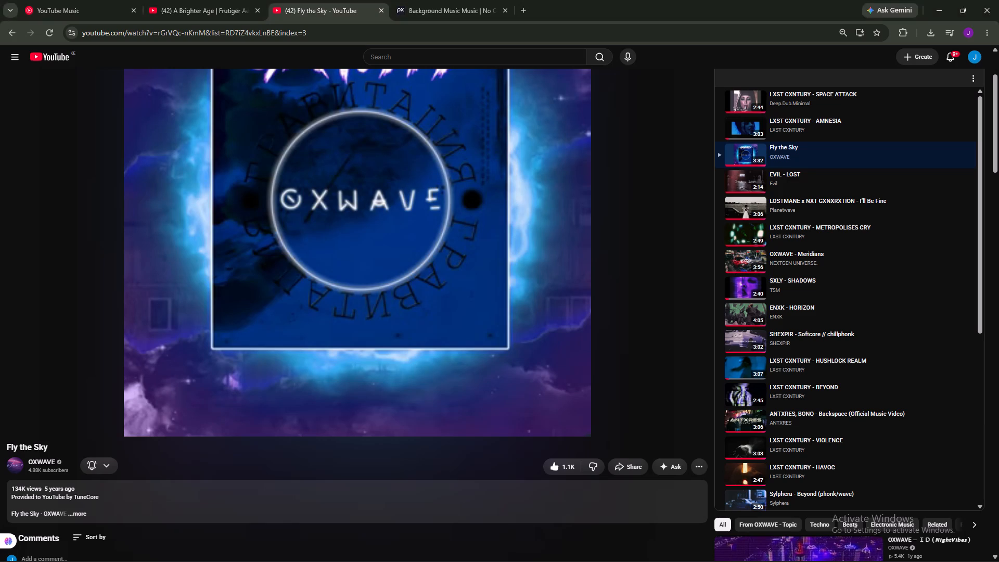
left_click(431, 544)
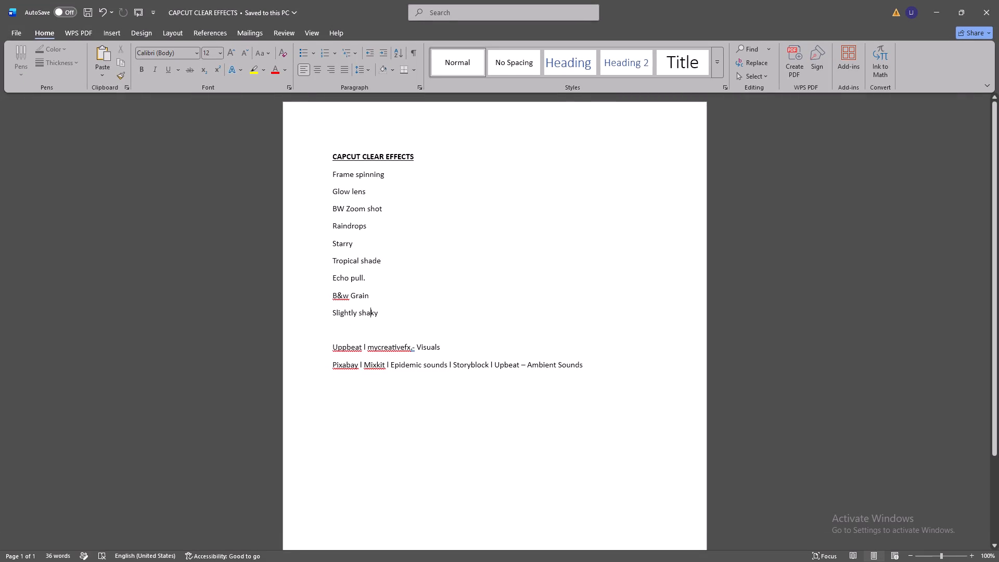
left_click(935, 10)
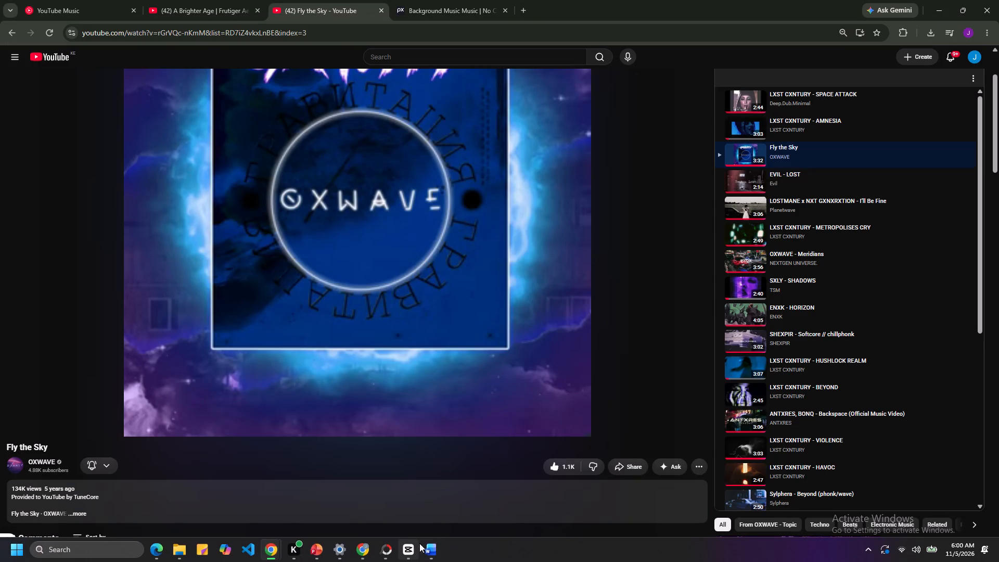
left_click(412, 547)
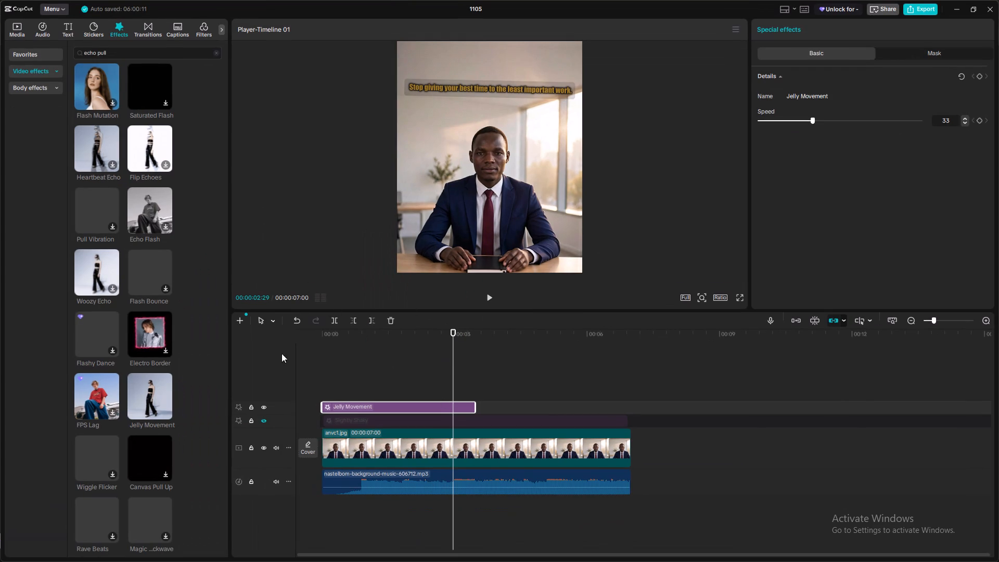
Replay the video from the timeline's start to check the Jelly Movement effect.
left_click_drag(453, 355, 302, 380)
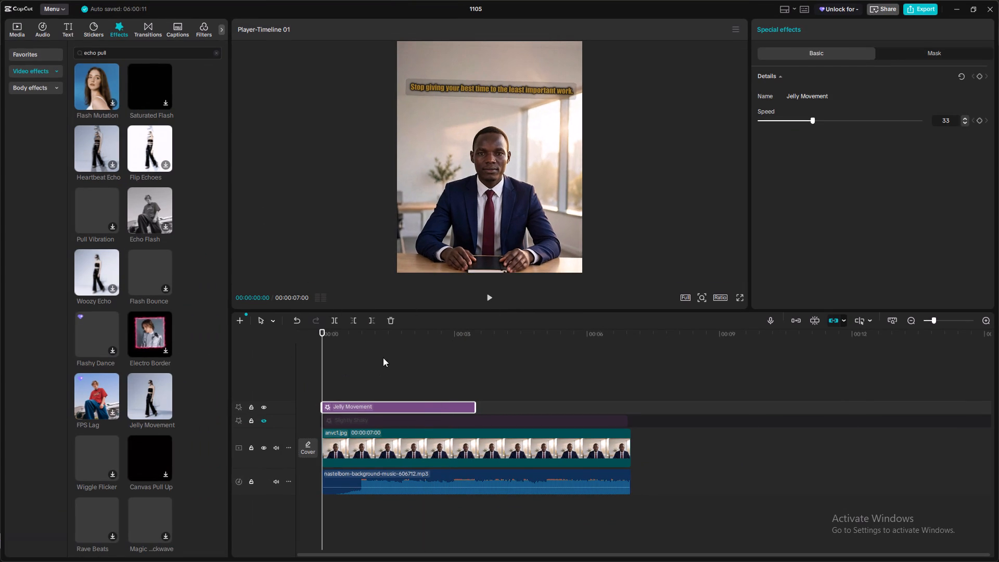
left_click(490, 295)
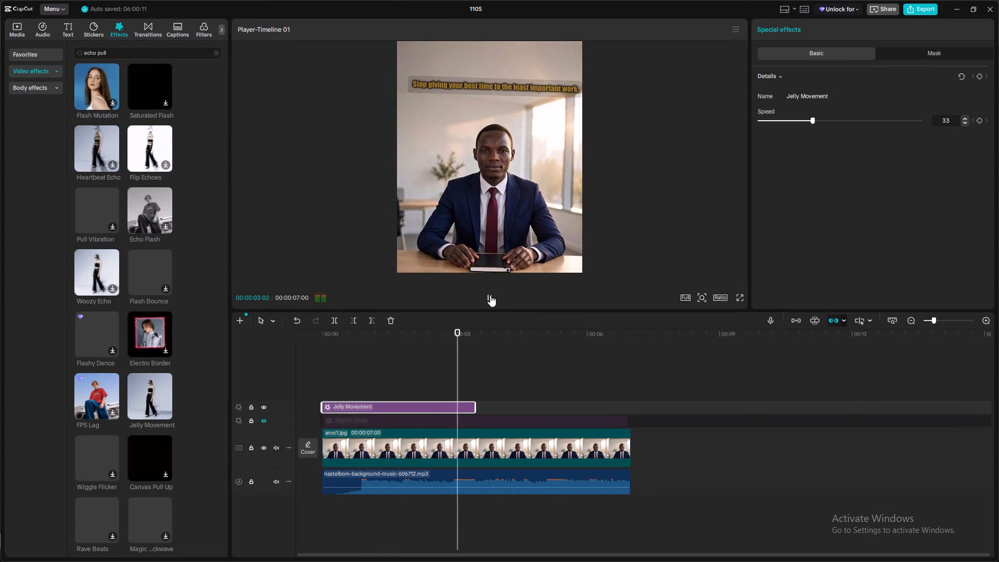
left_click(489, 298)
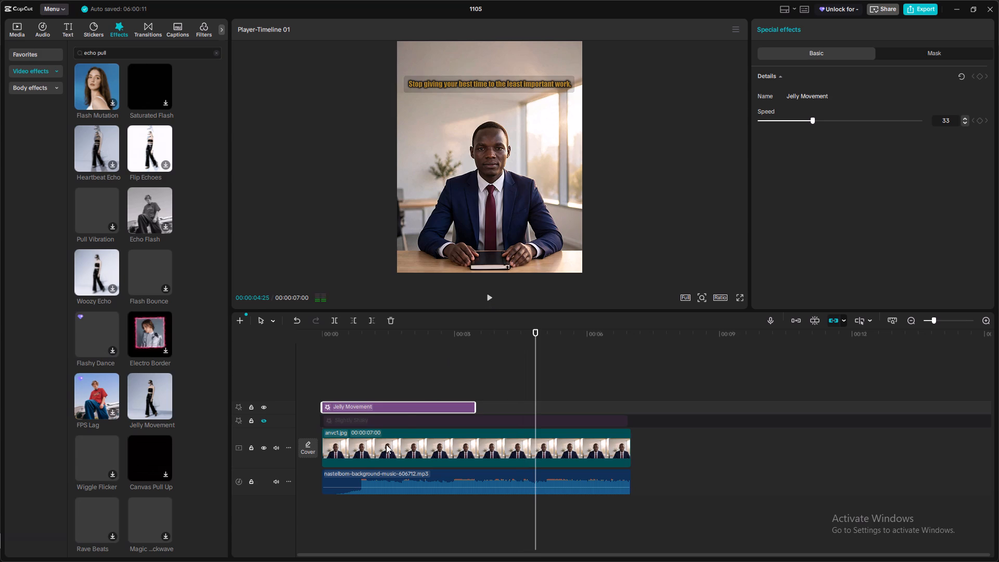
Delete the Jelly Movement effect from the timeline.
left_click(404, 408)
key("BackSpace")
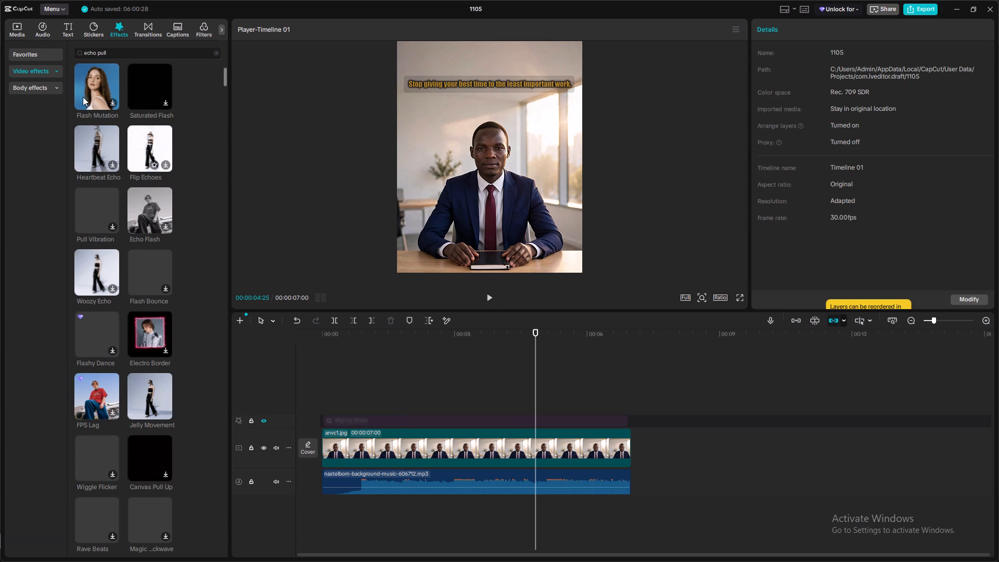
Replace the echo pull search in the effects library with a search for "starry".
left_click(214, 52)
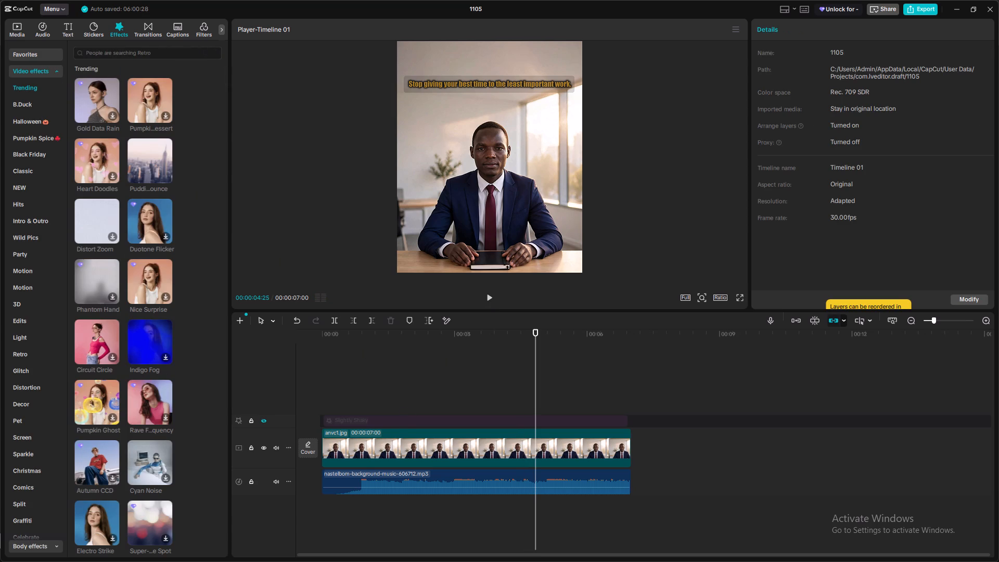
type("sta")
left_click(188, 45)
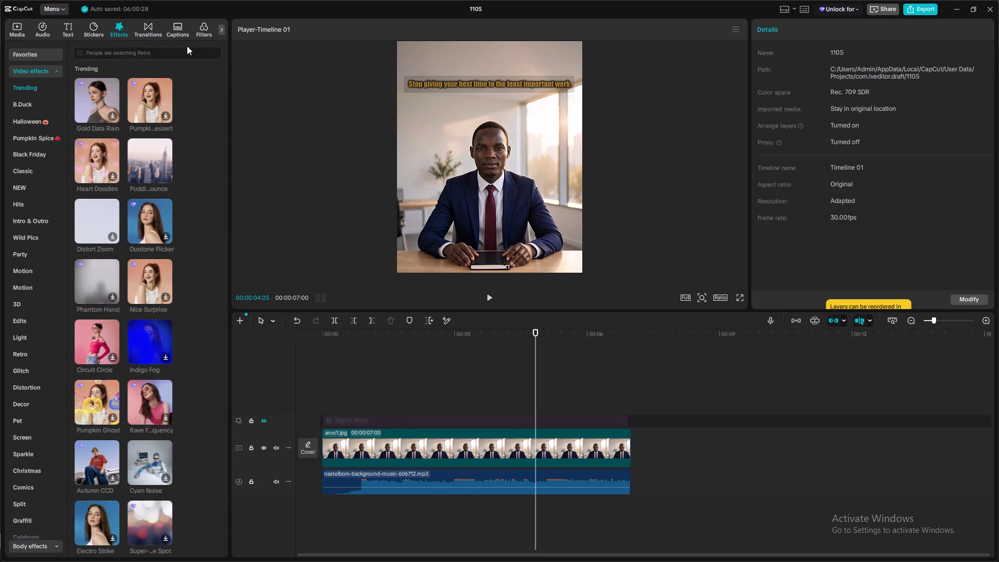
left_click(180, 54)
type("starry")
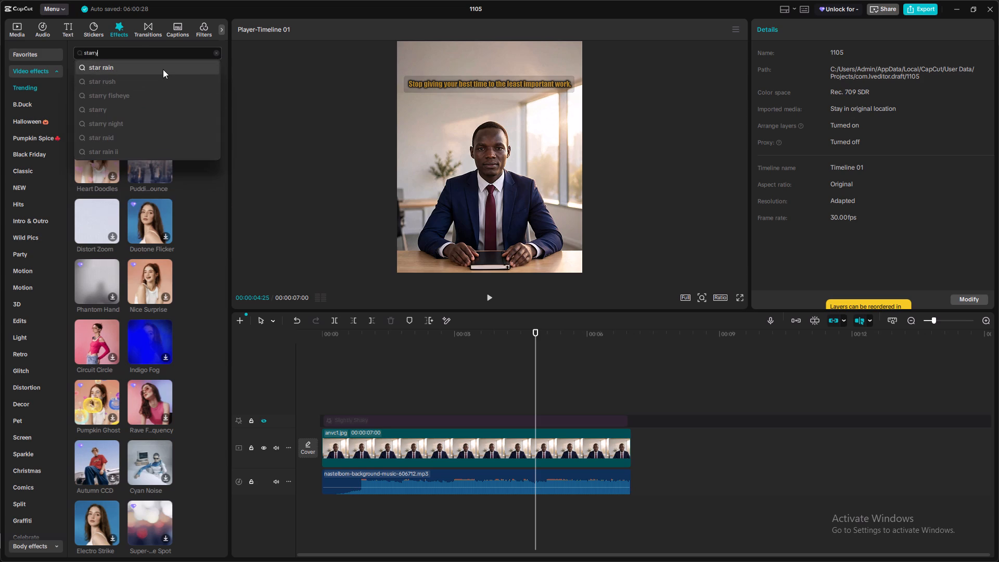
key("Return")
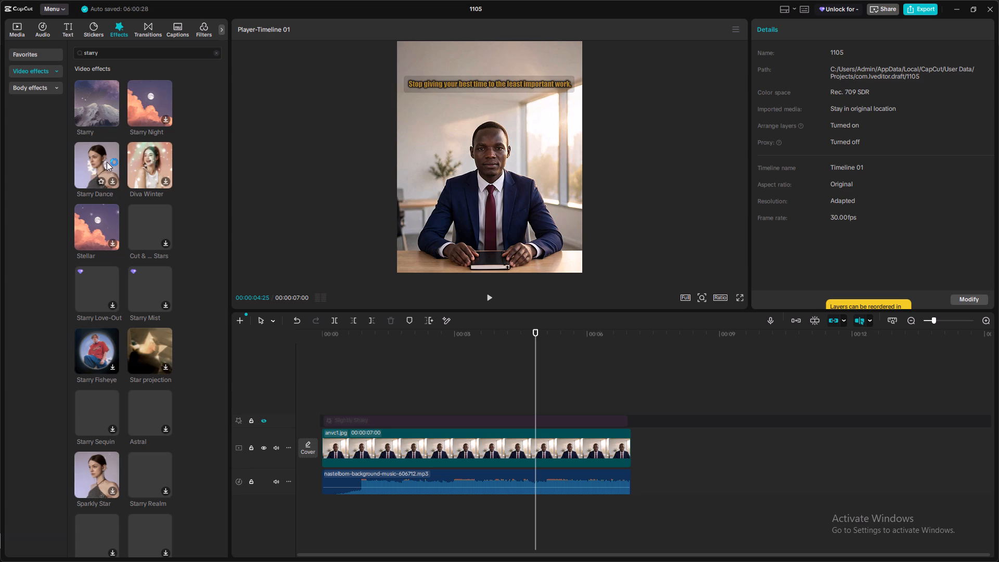
Add the Starry Night effect above the Slightly Shaky track and stretch it across the full 7-second clip.
left_click_drag(152, 96, 251, 154)
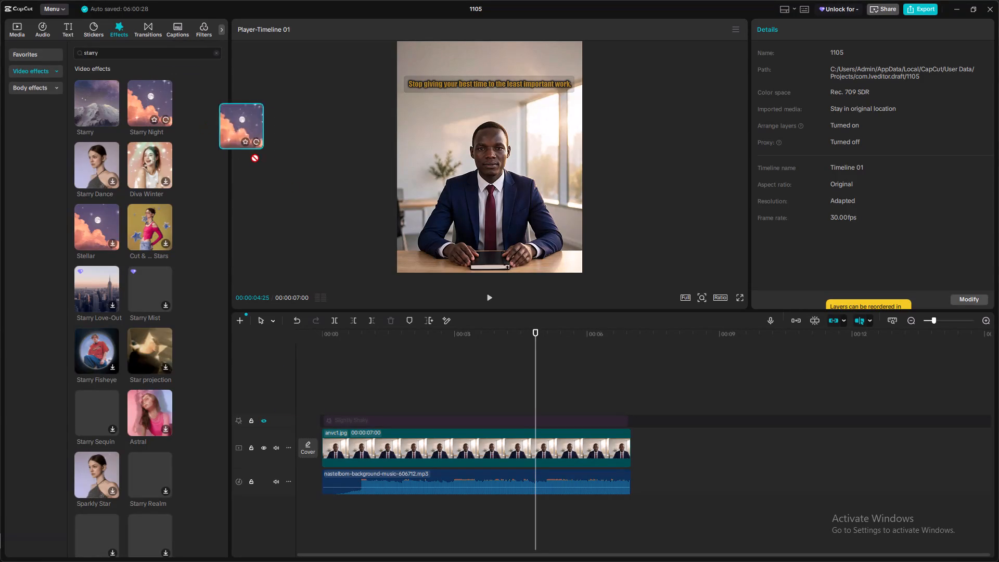
left_click_drag(251, 154, 329, 401)
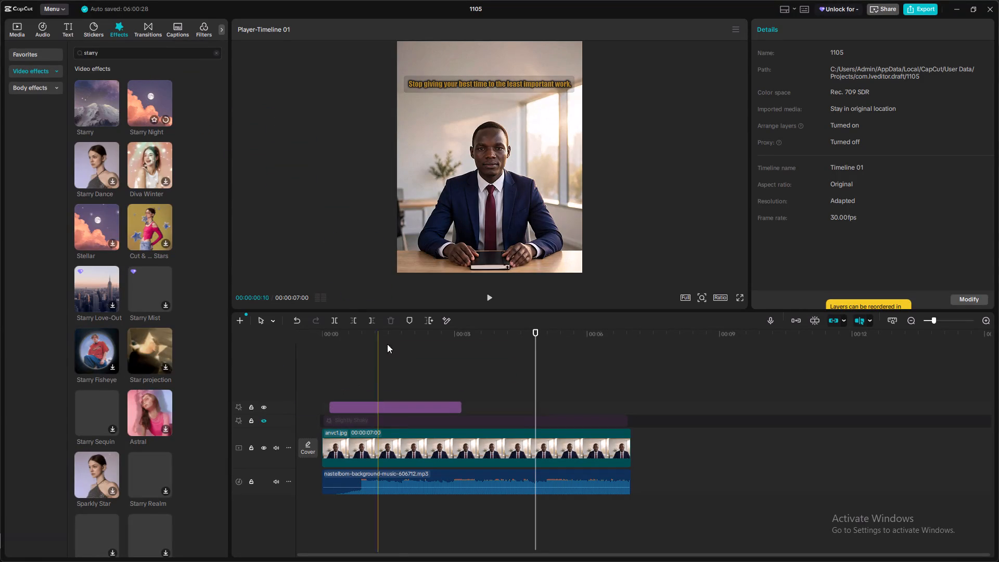
left_click(488, 299)
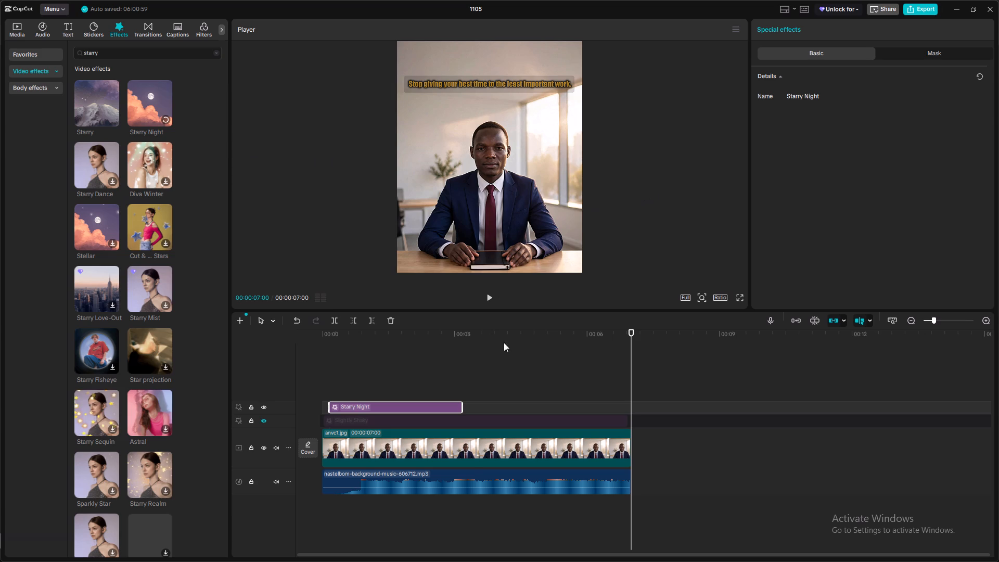
left_click_drag(329, 405, 319, 404)
left_click_drag(463, 403, 576, 403)
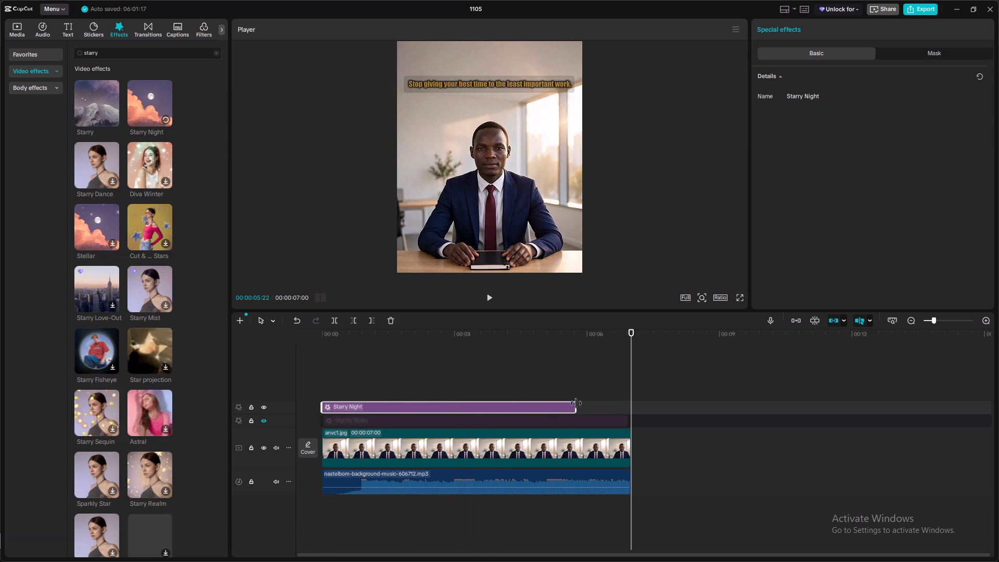
left_click_drag(576, 403, 627, 402)
left_click_drag(627, 402, 627, 402)
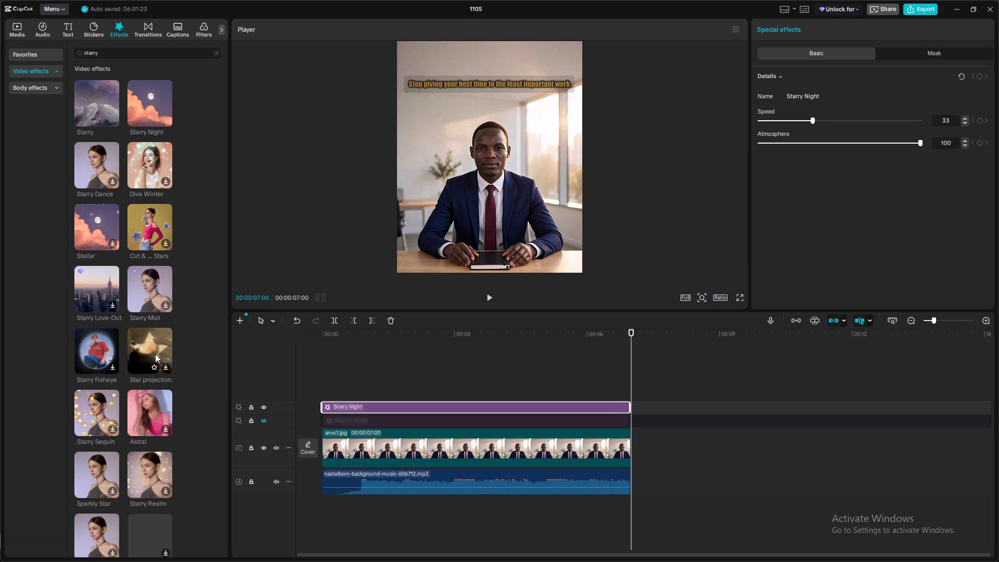
Play the video to preview the Starry Night effect on its own.
left_click(487, 297)
Unhide the Slightly Shaky effect track.
left_click(265, 420)
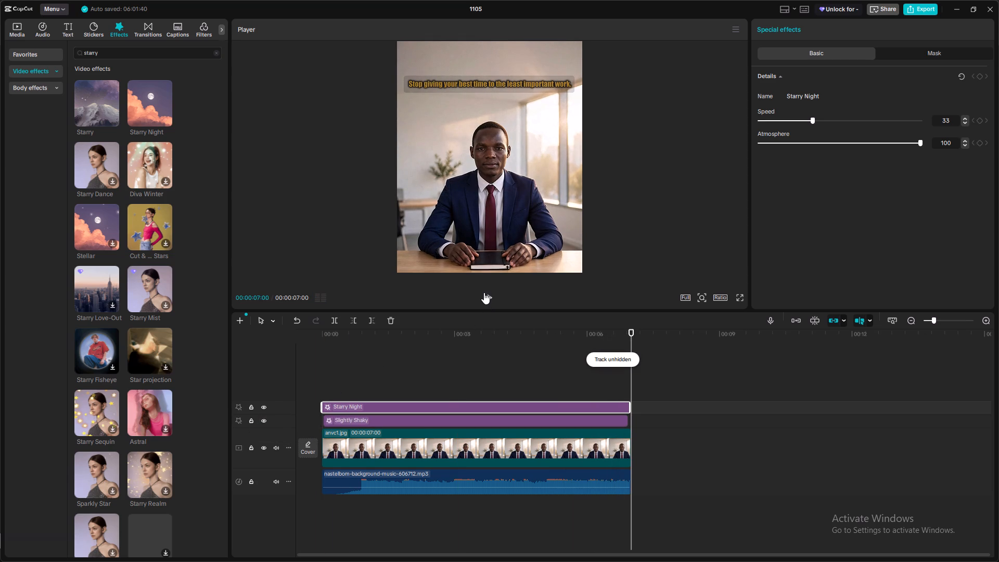
Play the video repeatedly to preview the Starry Night and Slightly Shaky effects together with the music.
left_click(488, 297)
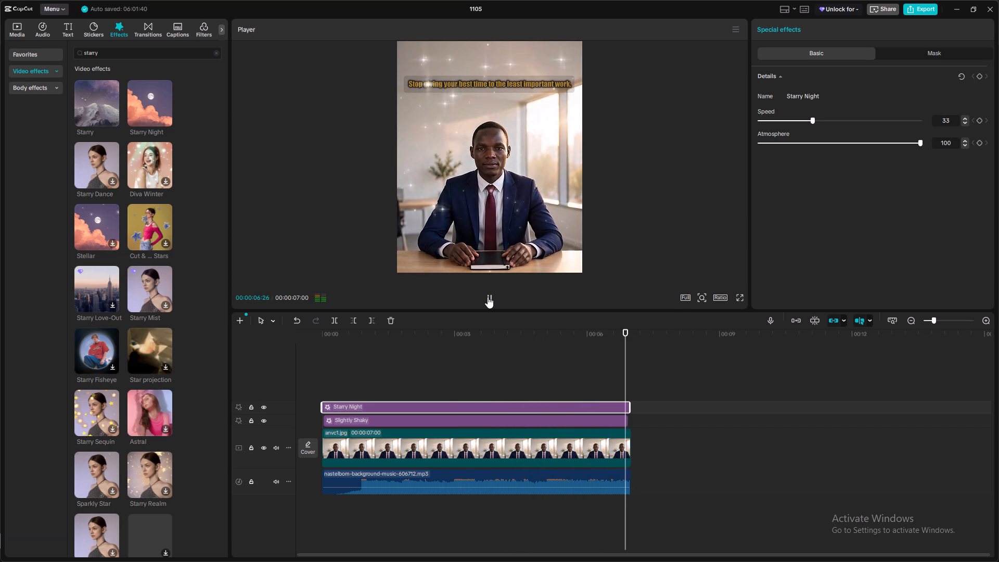
left_click(488, 297)
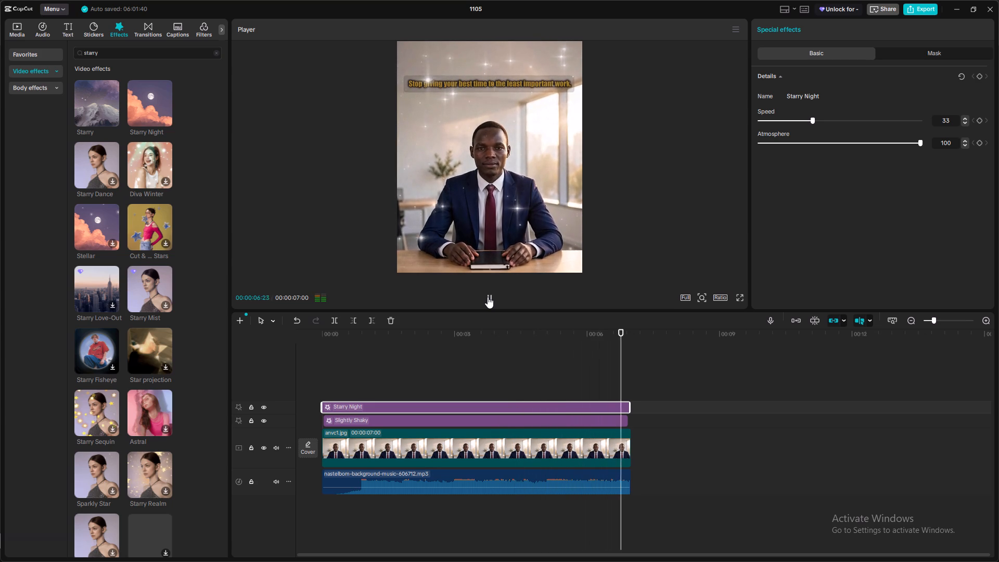
left_click(488, 297)
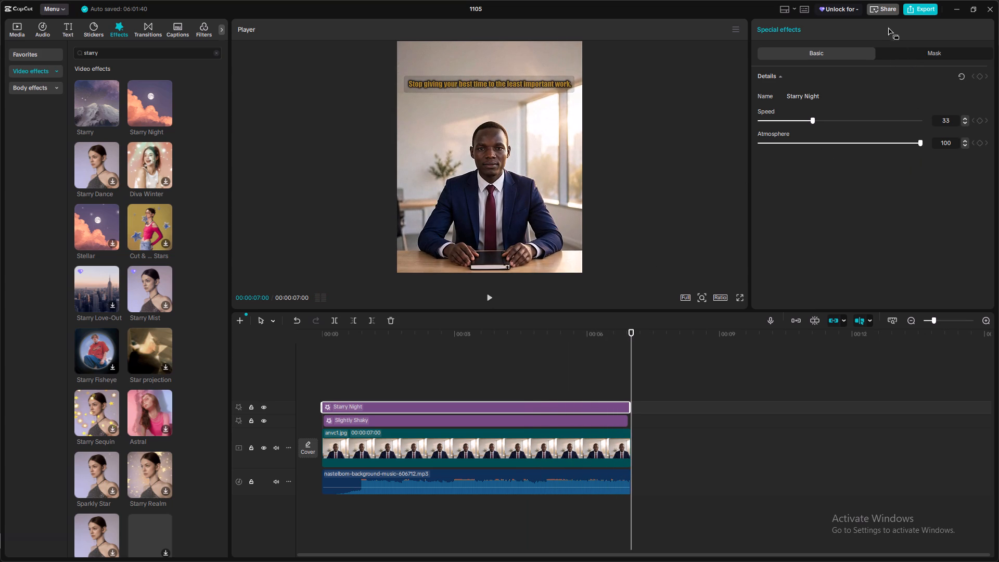
Export the video to the Downloads folder under the name A1 and dismiss the sharing and feedback windows.
left_click(921, 7)
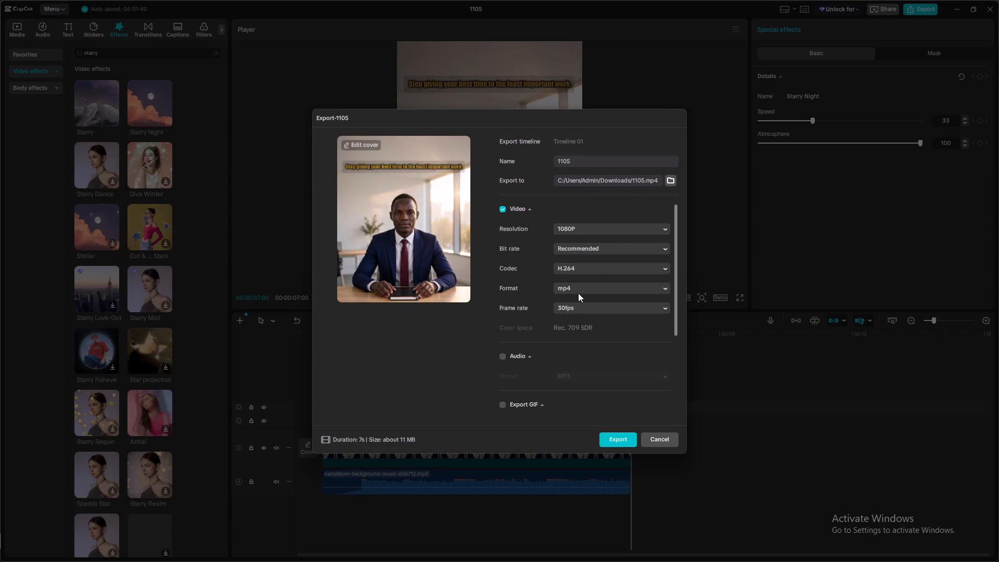
left_click(623, 162)
key("BackSpace")
key("BackSpace")
key("BackSpace")
key("BackSpace")
key("BackSpace")
key("BackSpace")
key("BackSpace")
key("BackSpace")
key("BackSpace")
key("BackSpace")
key("BackSpace")
key("BackSpace")
key("BackSpace")
key("BackSpace")
type("A1")
left_click(626, 440)
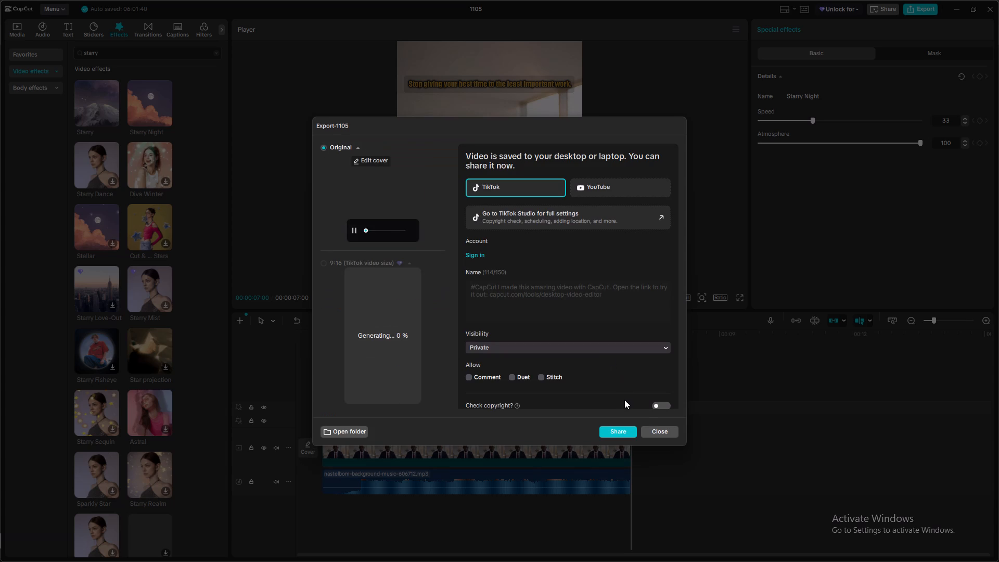
left_click(621, 432)
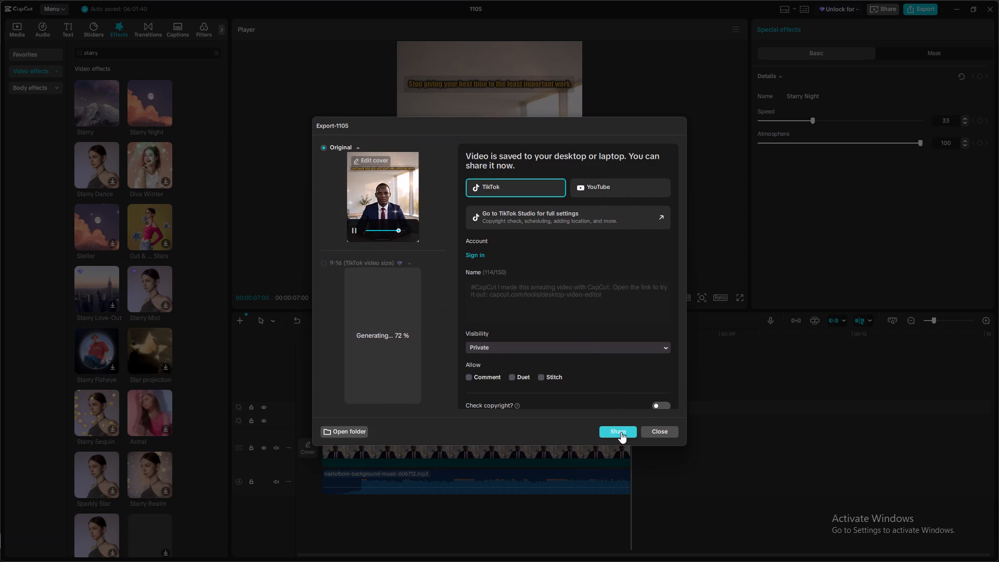
left_click(661, 430)
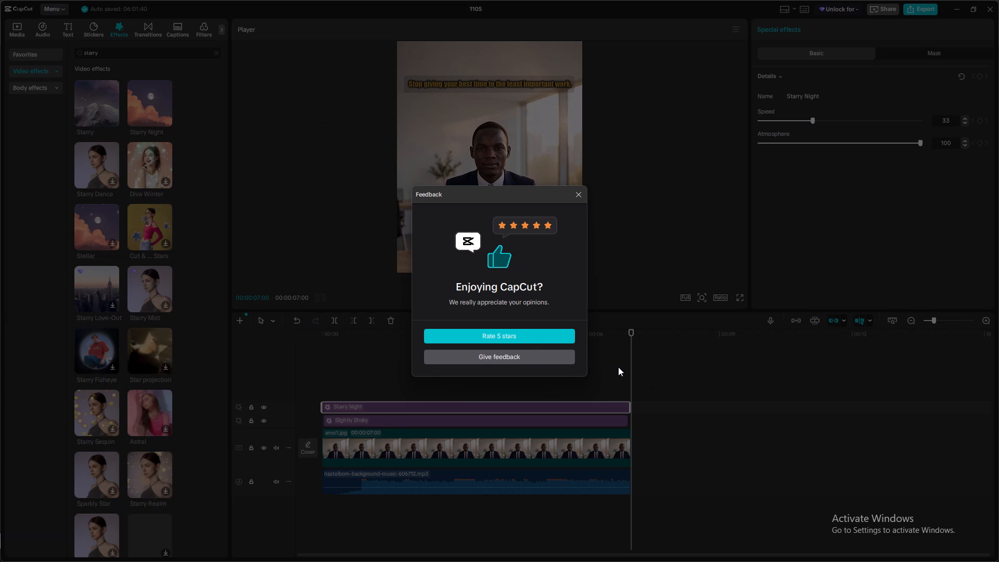
left_click(584, 190)
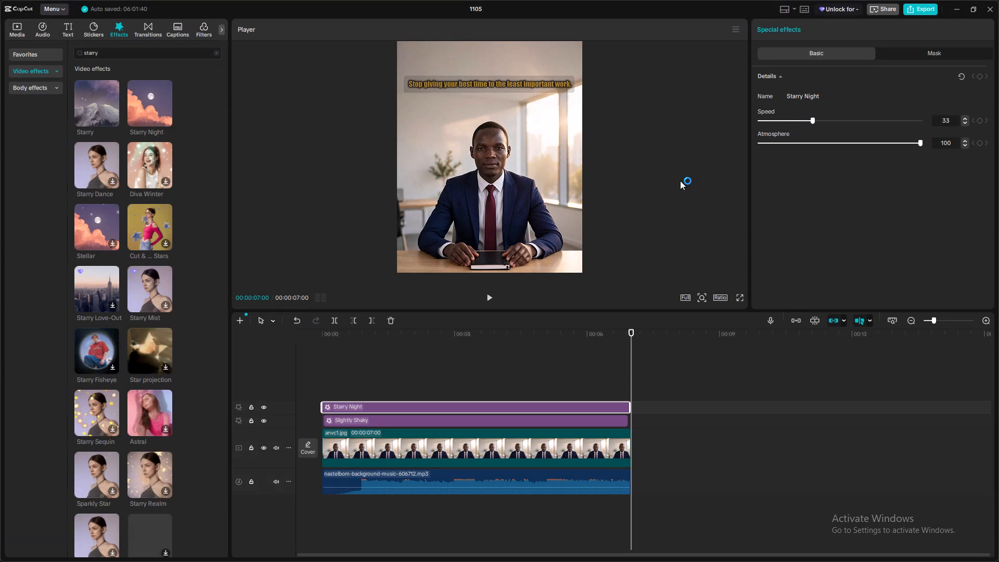
Minimize the CapCut window.
left_click(954, 6)
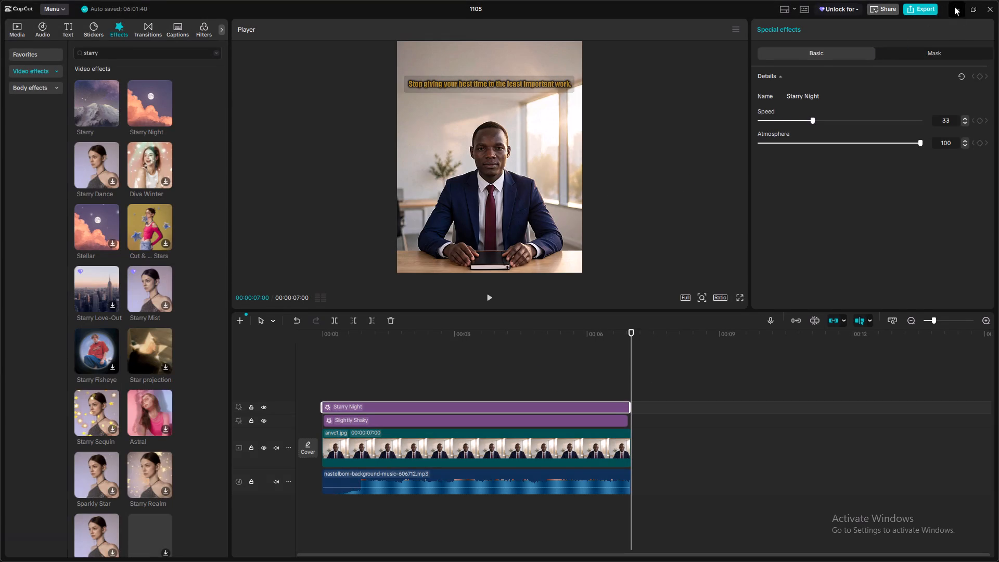